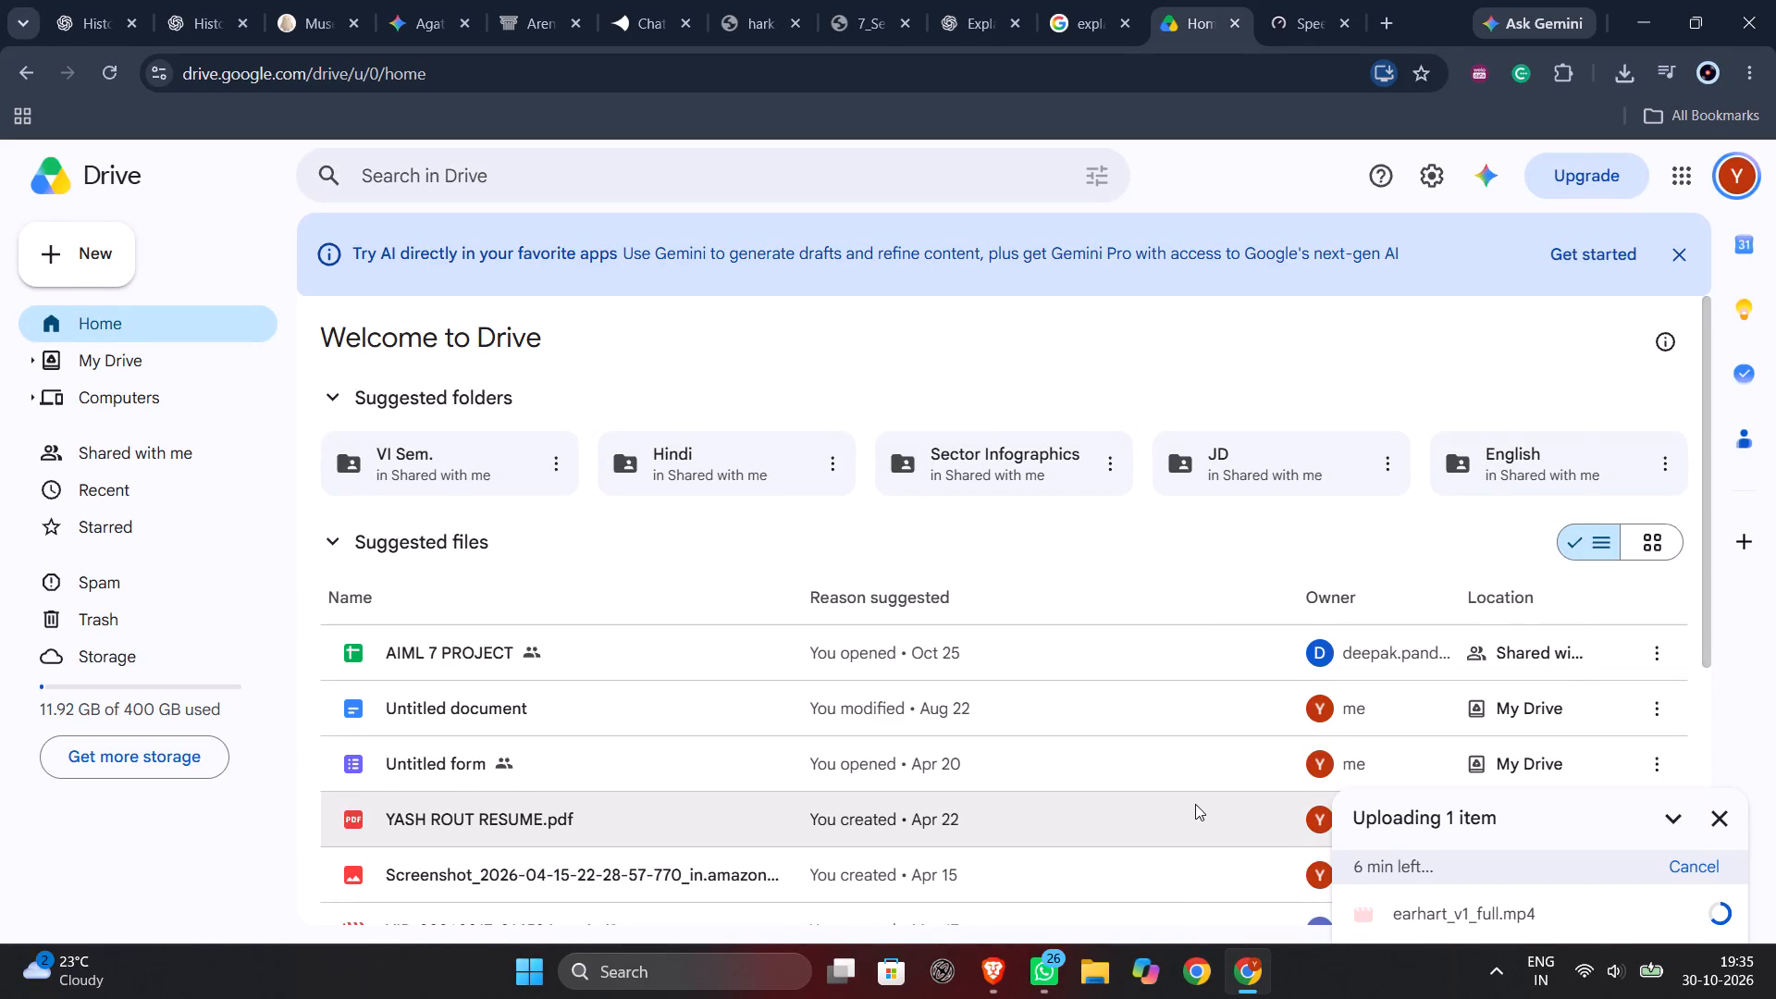
# Leave the Drive window uploading, show the desktop, and launch a new Google Chrome window.
pyautogui.hotkey('alt', 'Tab')
pyautogui.hotkey('alt', 'Tab')
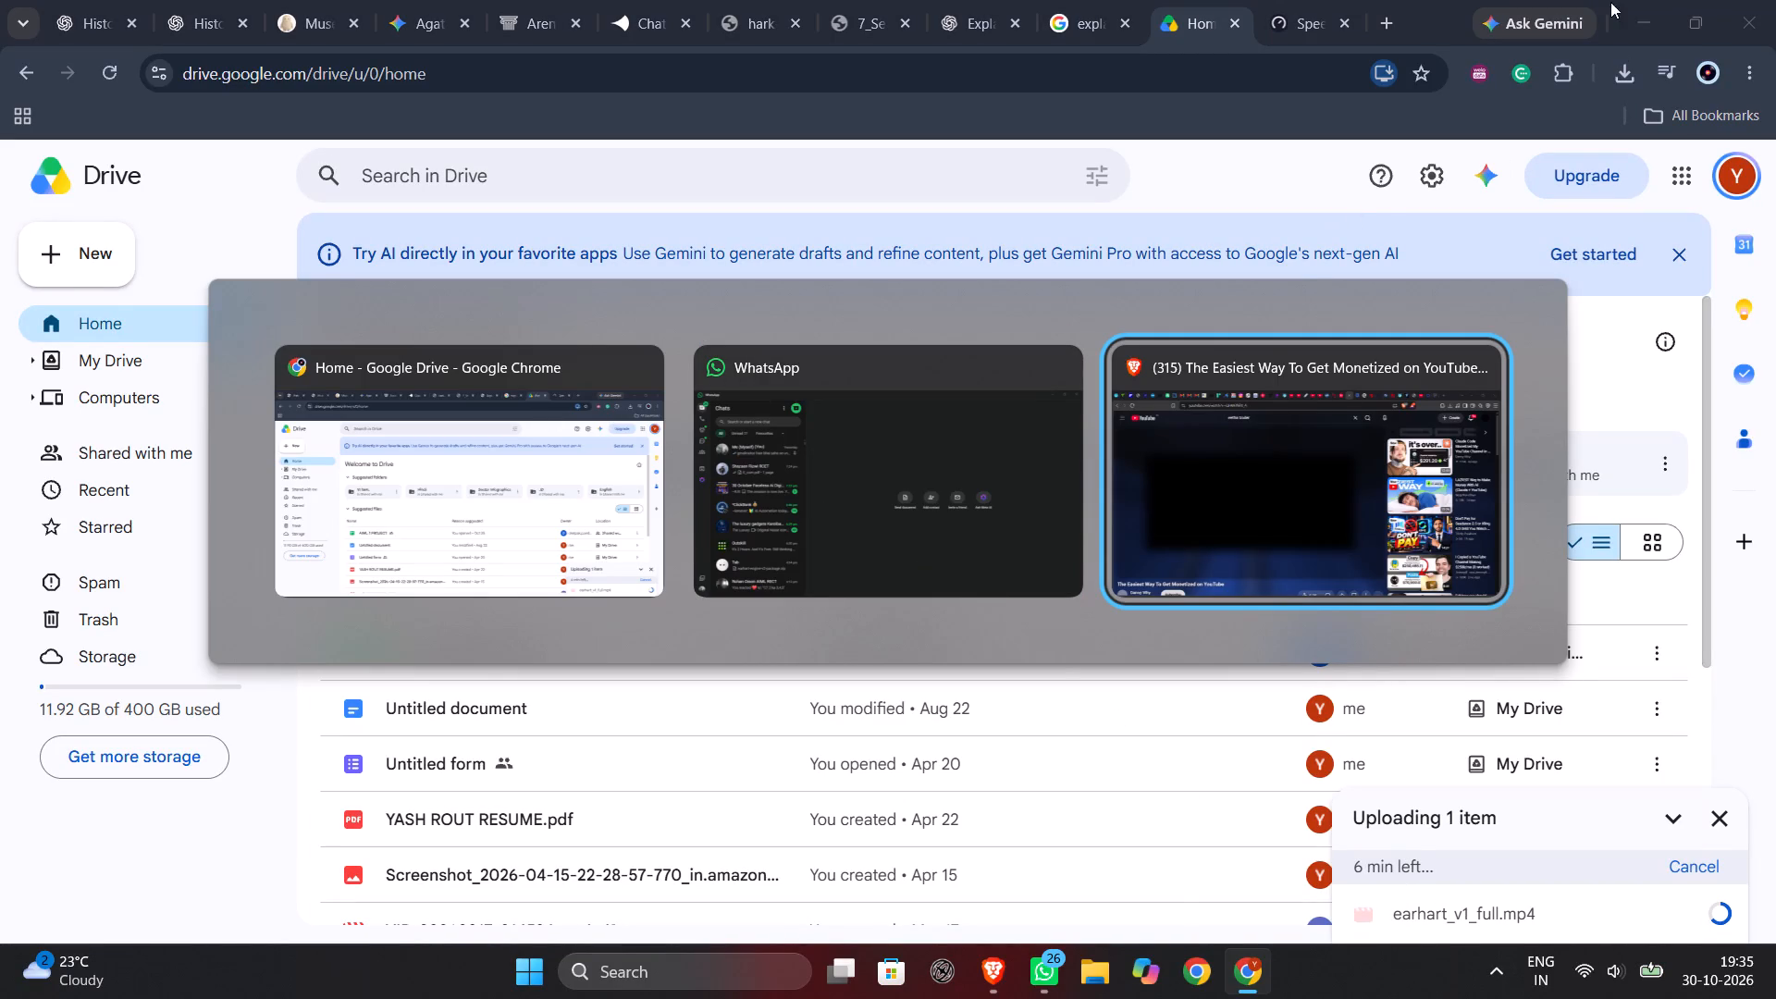
pyautogui.click(1775, 998)
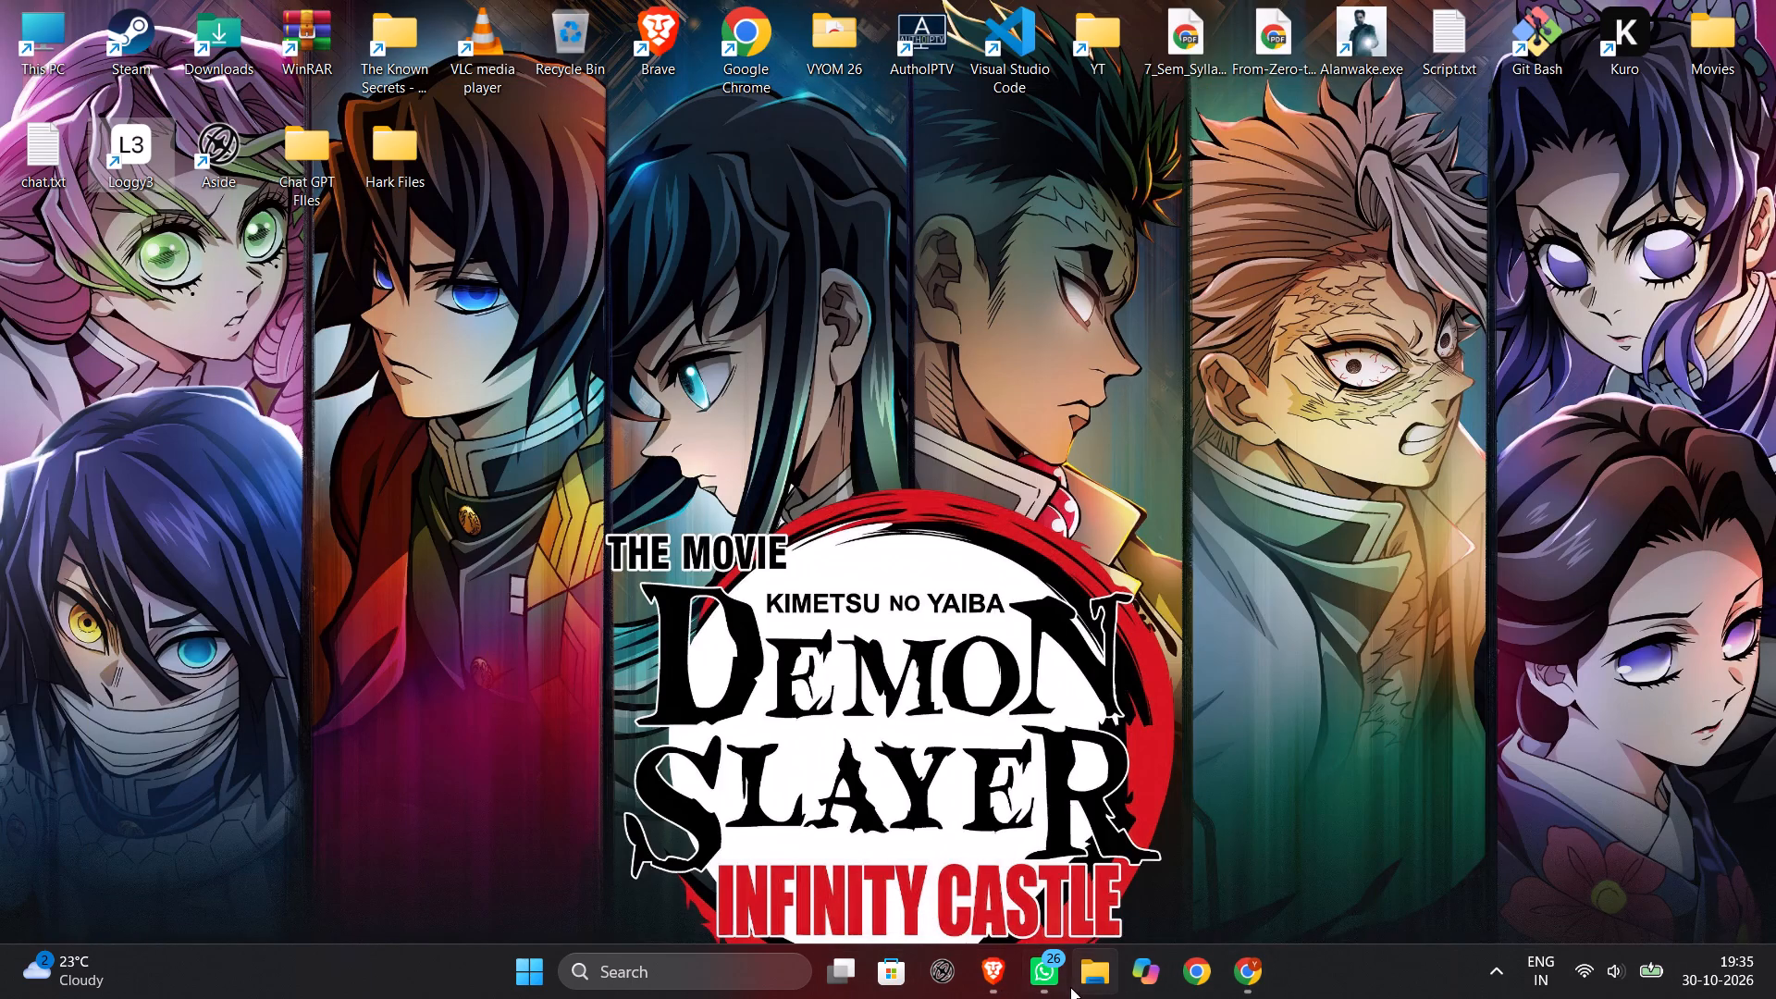
pyautogui.click(1192, 975)
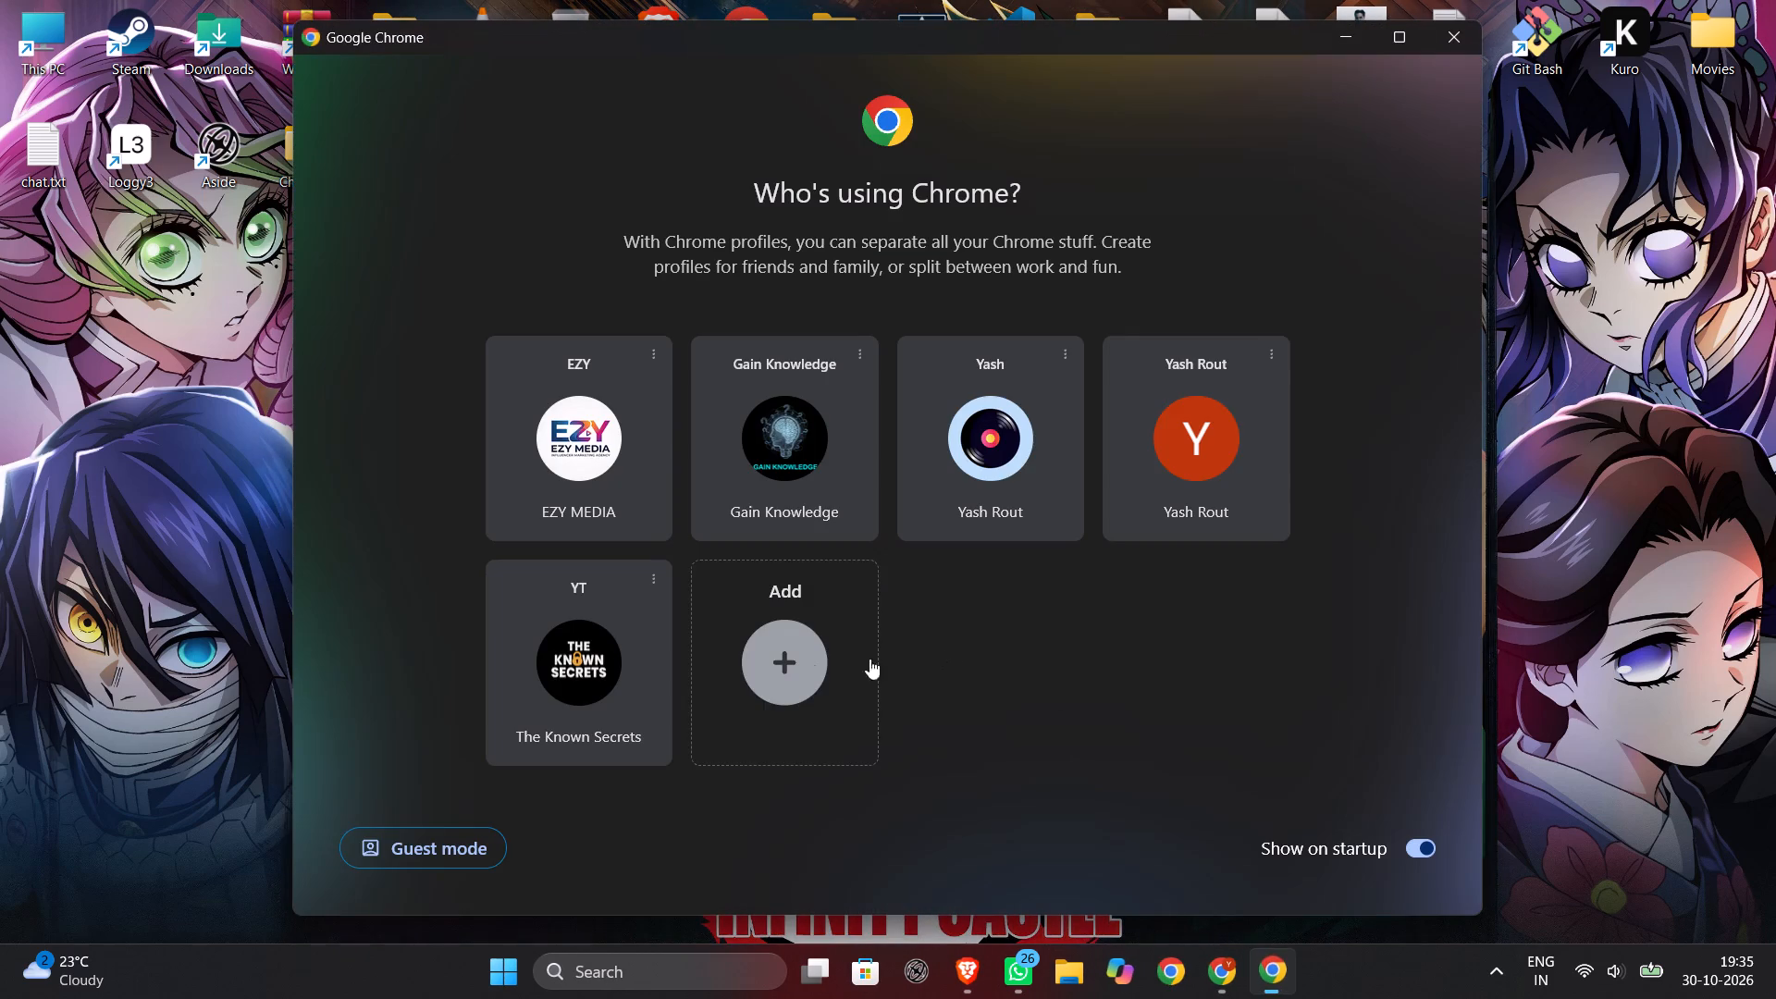
# Open the browser profile for The Known Secrets and display the channel's Shorts in YouTube Studio.
pyautogui.click(578, 680)
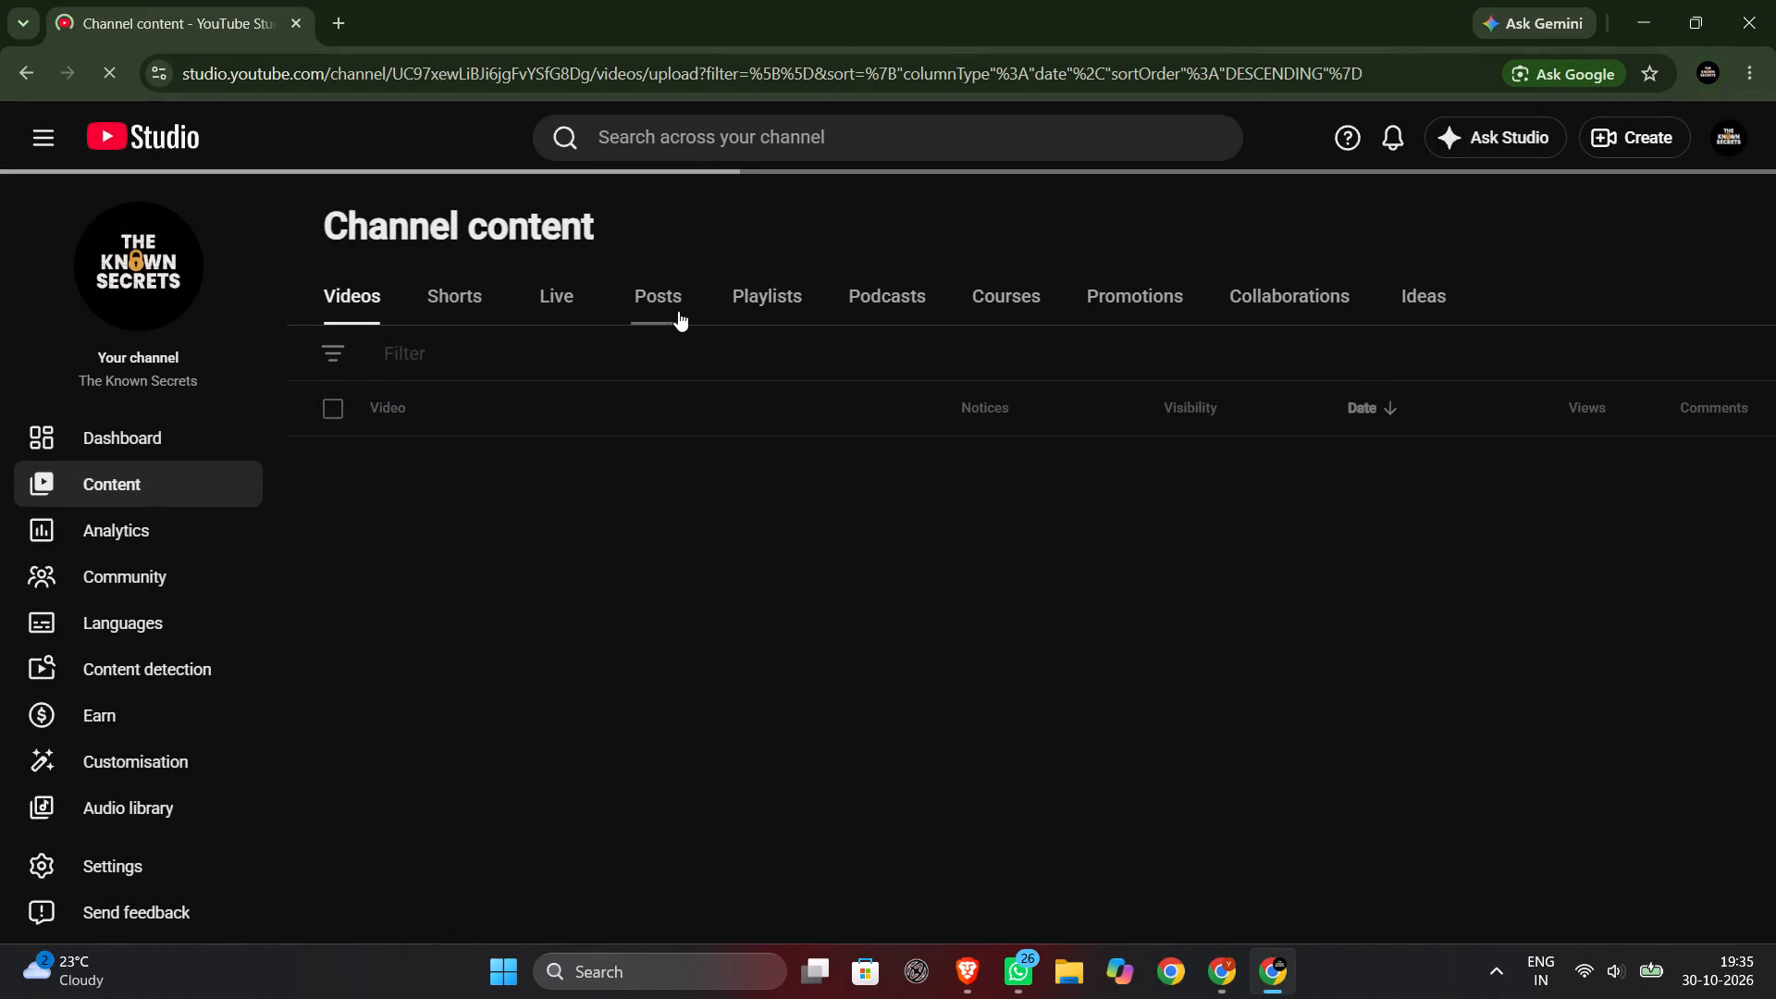
pyautogui.click(461, 315)
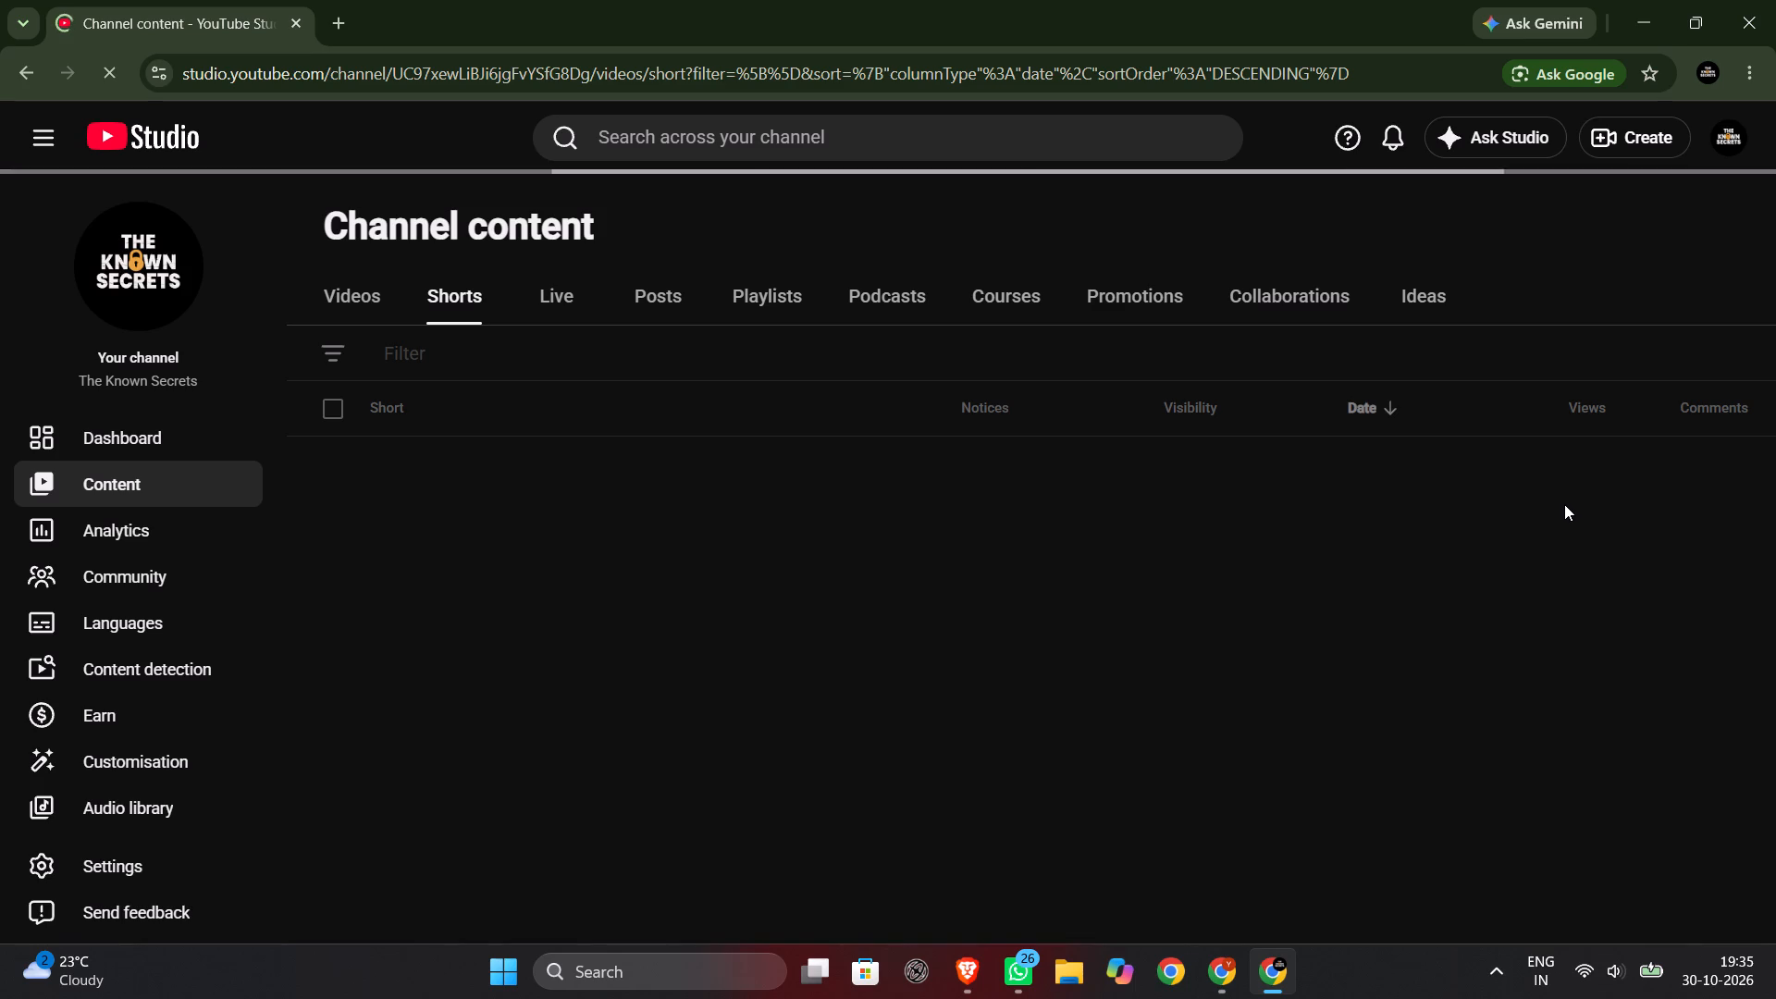
pyautogui.moveTo(1594, 467); pyautogui.dragTo(1581, 465)
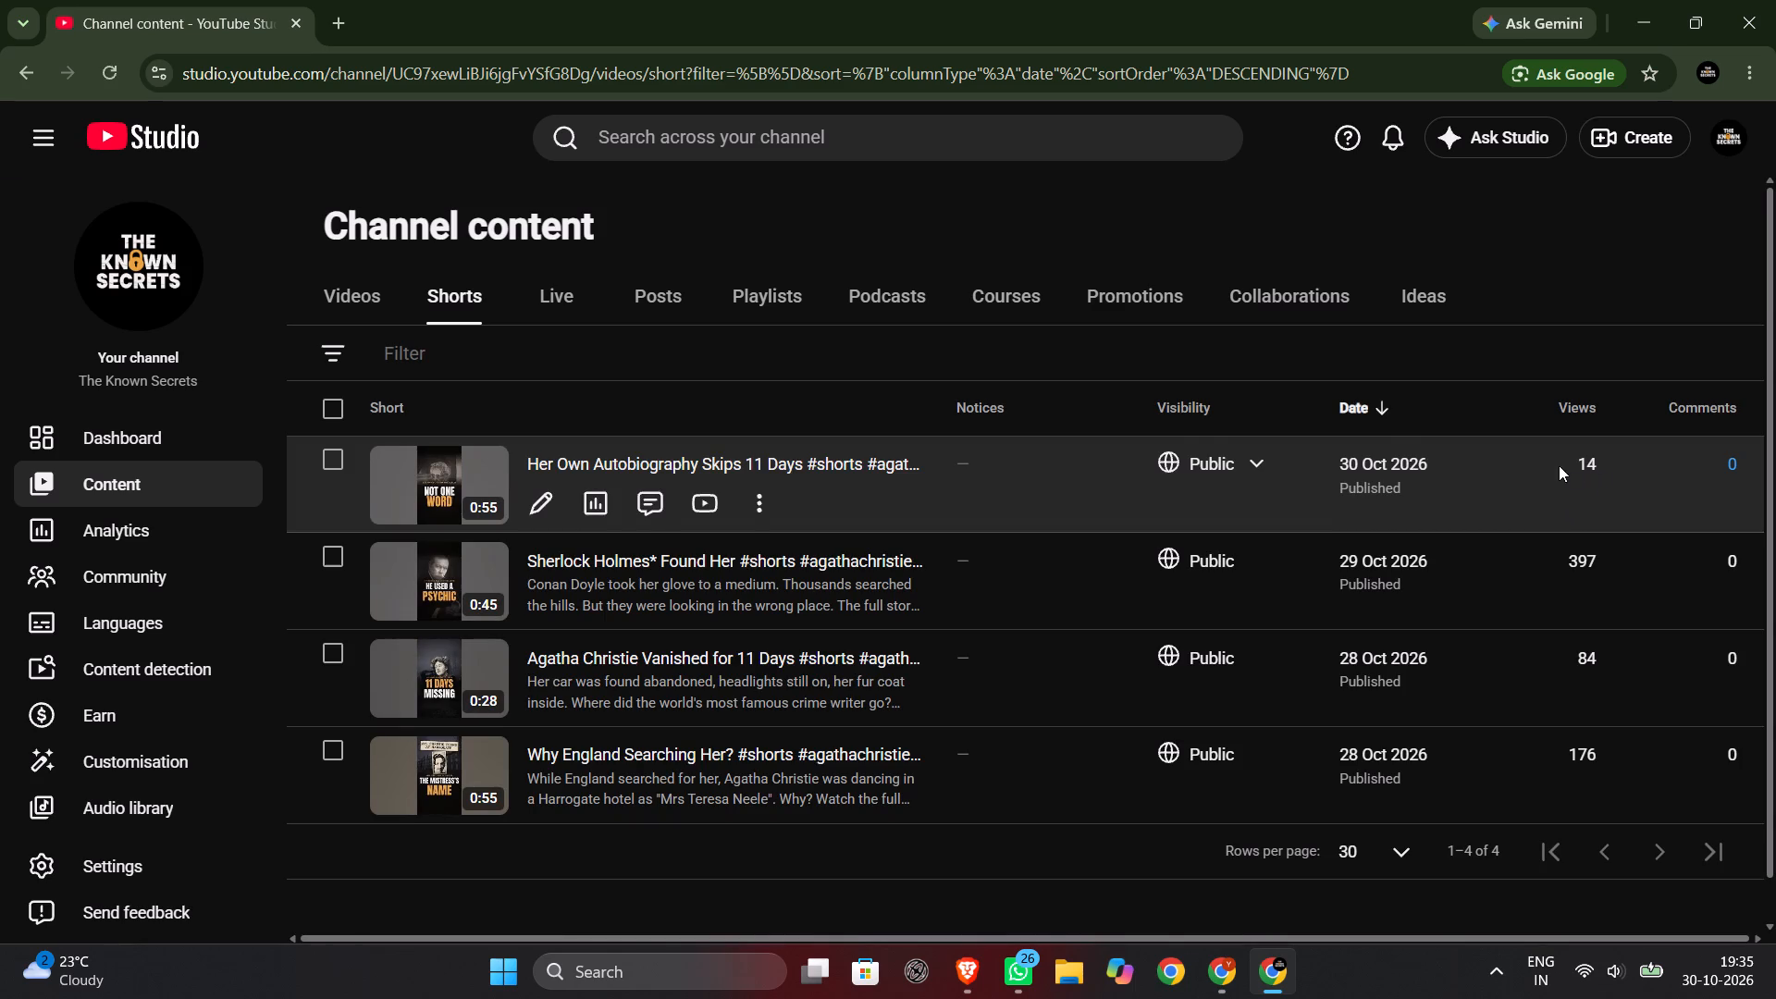
# Open the analytics of the Short "Sherlock Holmes* Found Her" and examine its reach, engagement and audience reports.
pyautogui.click(624, 559)
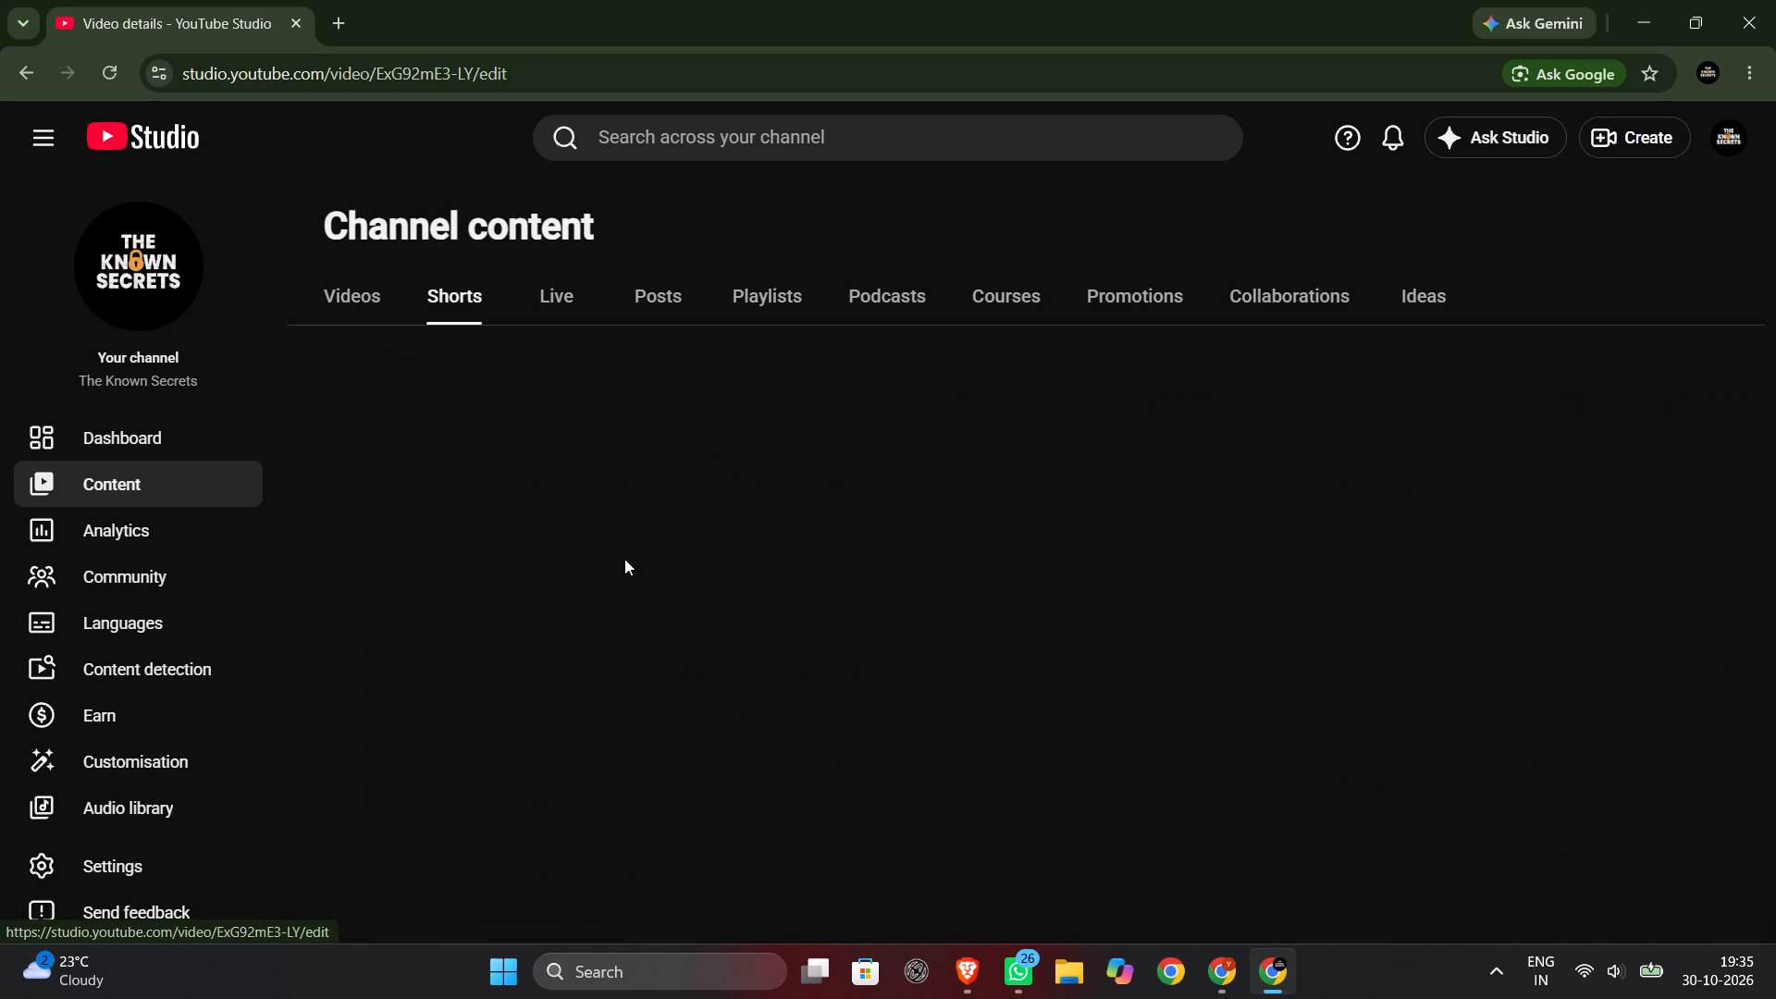
pyautogui.click(94, 557)
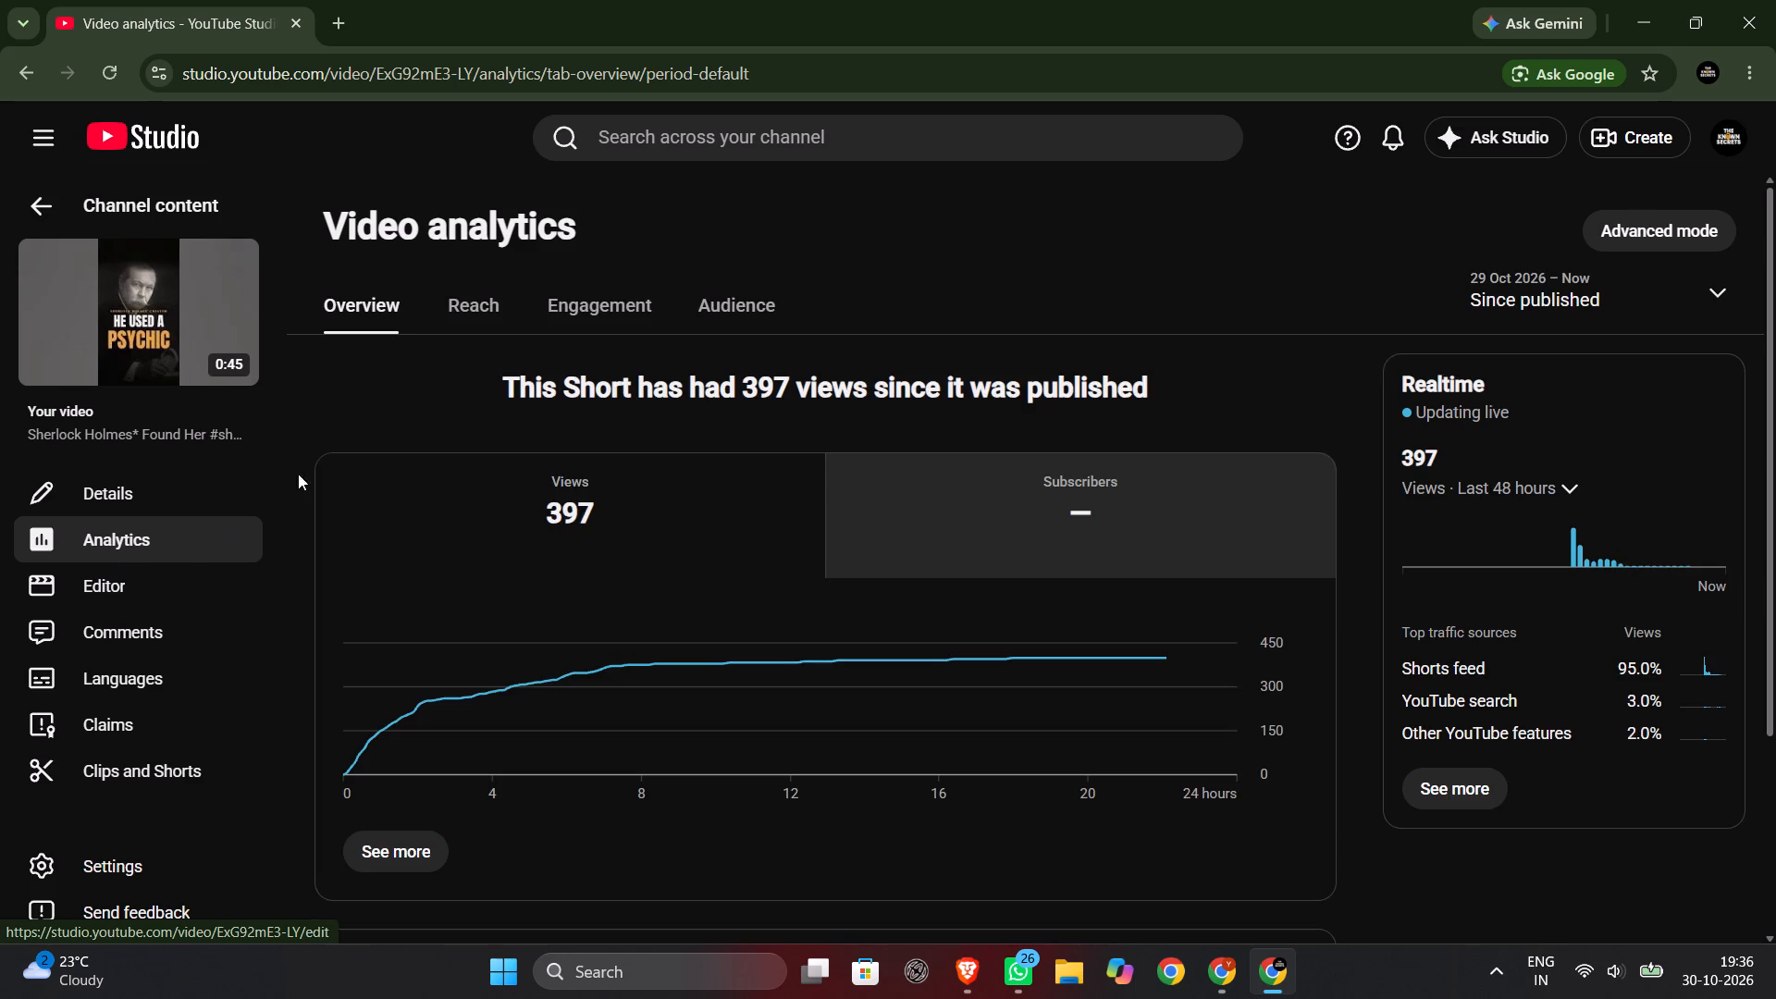
pyautogui.click(454, 325)
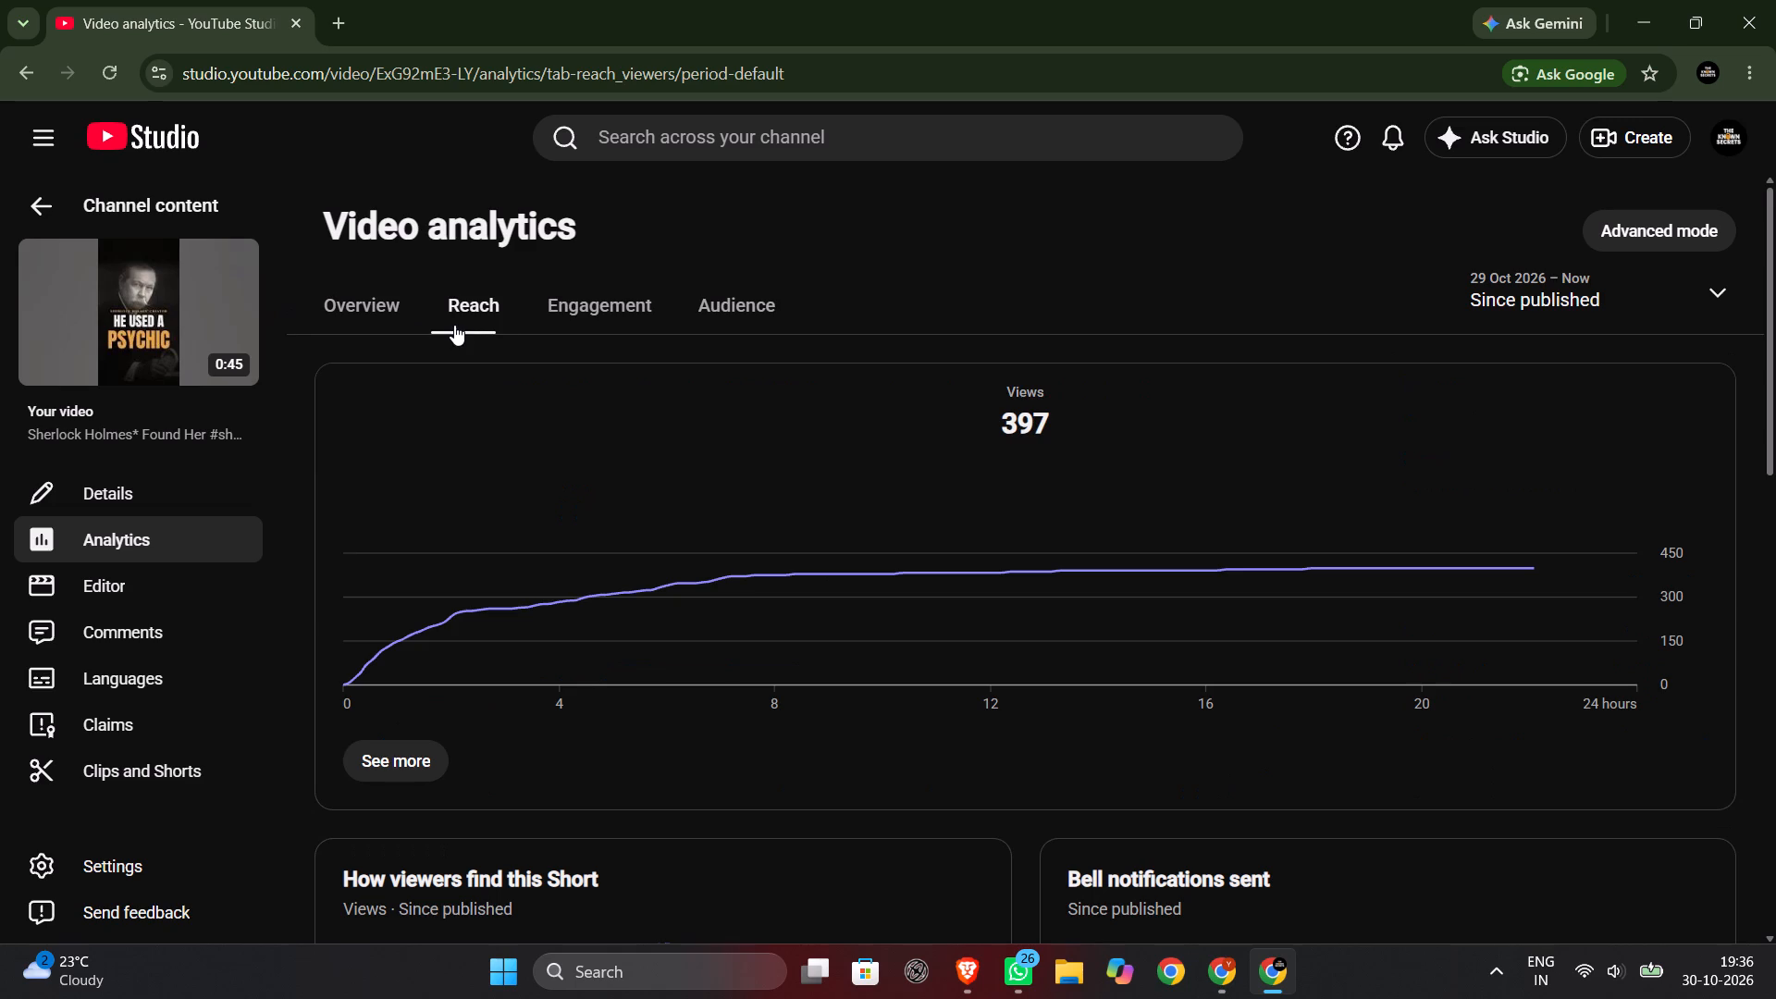
pyautogui.click(633, 296)
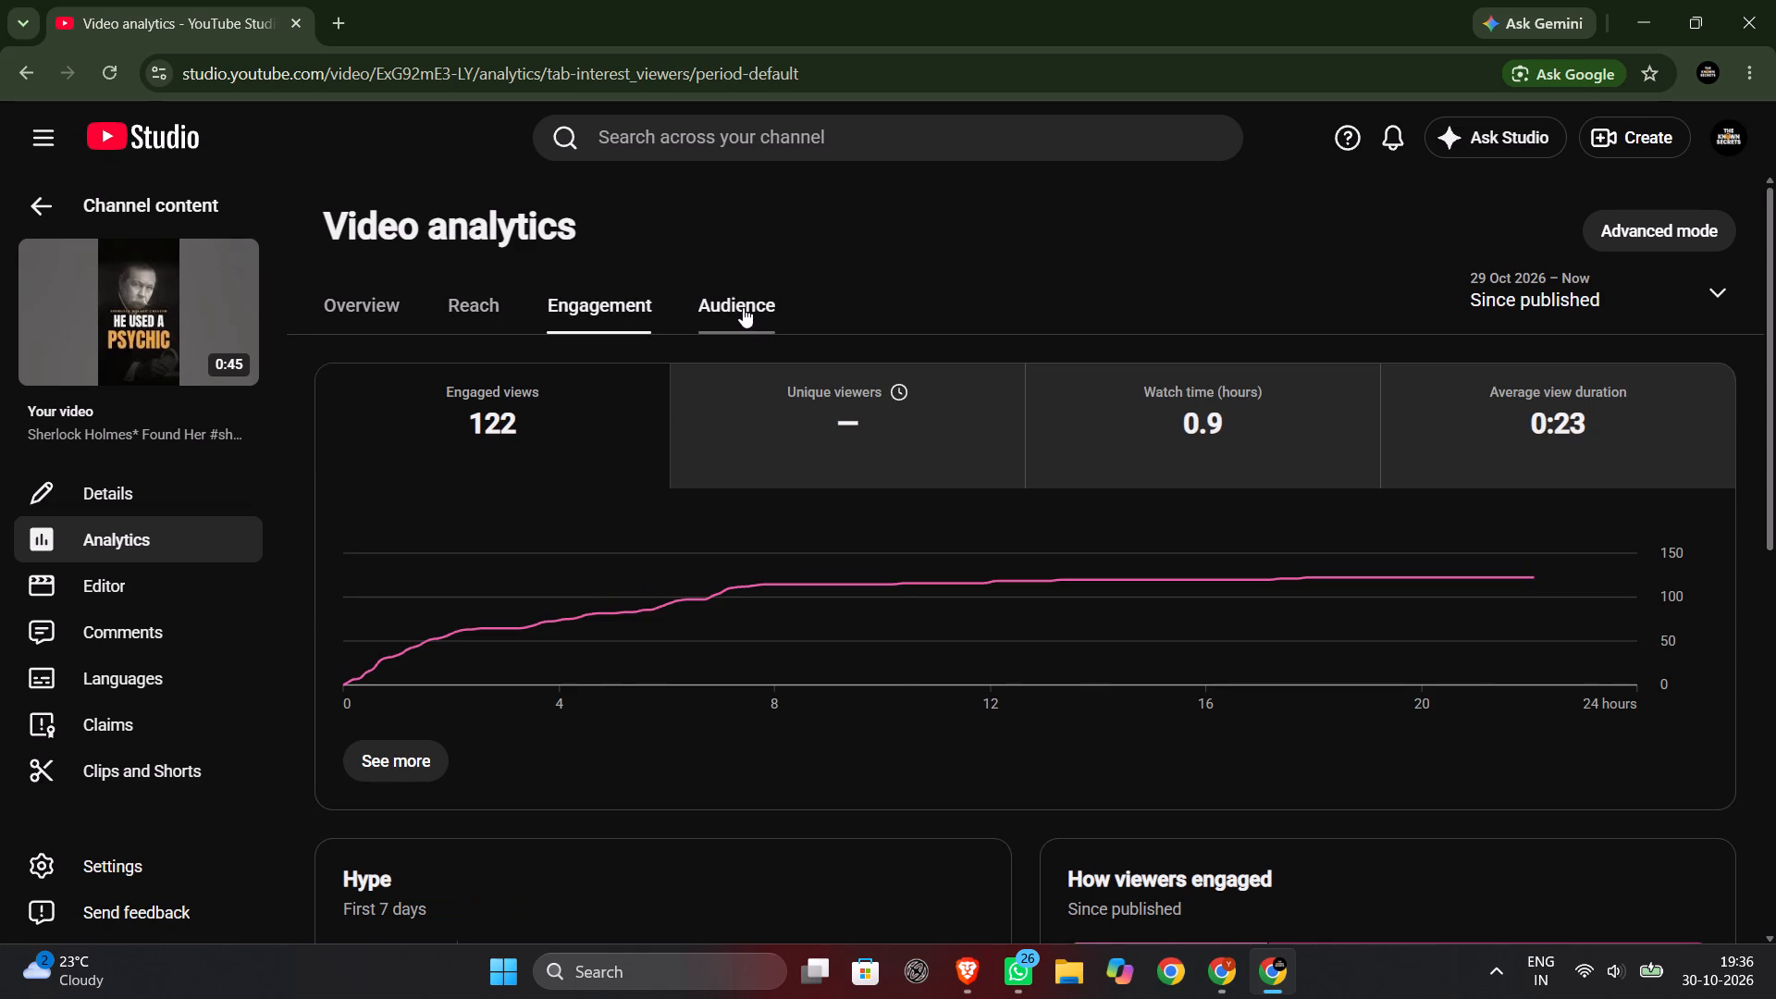
pyautogui.click(743, 307)
pyautogui.scroll(-3, 1300, 541)
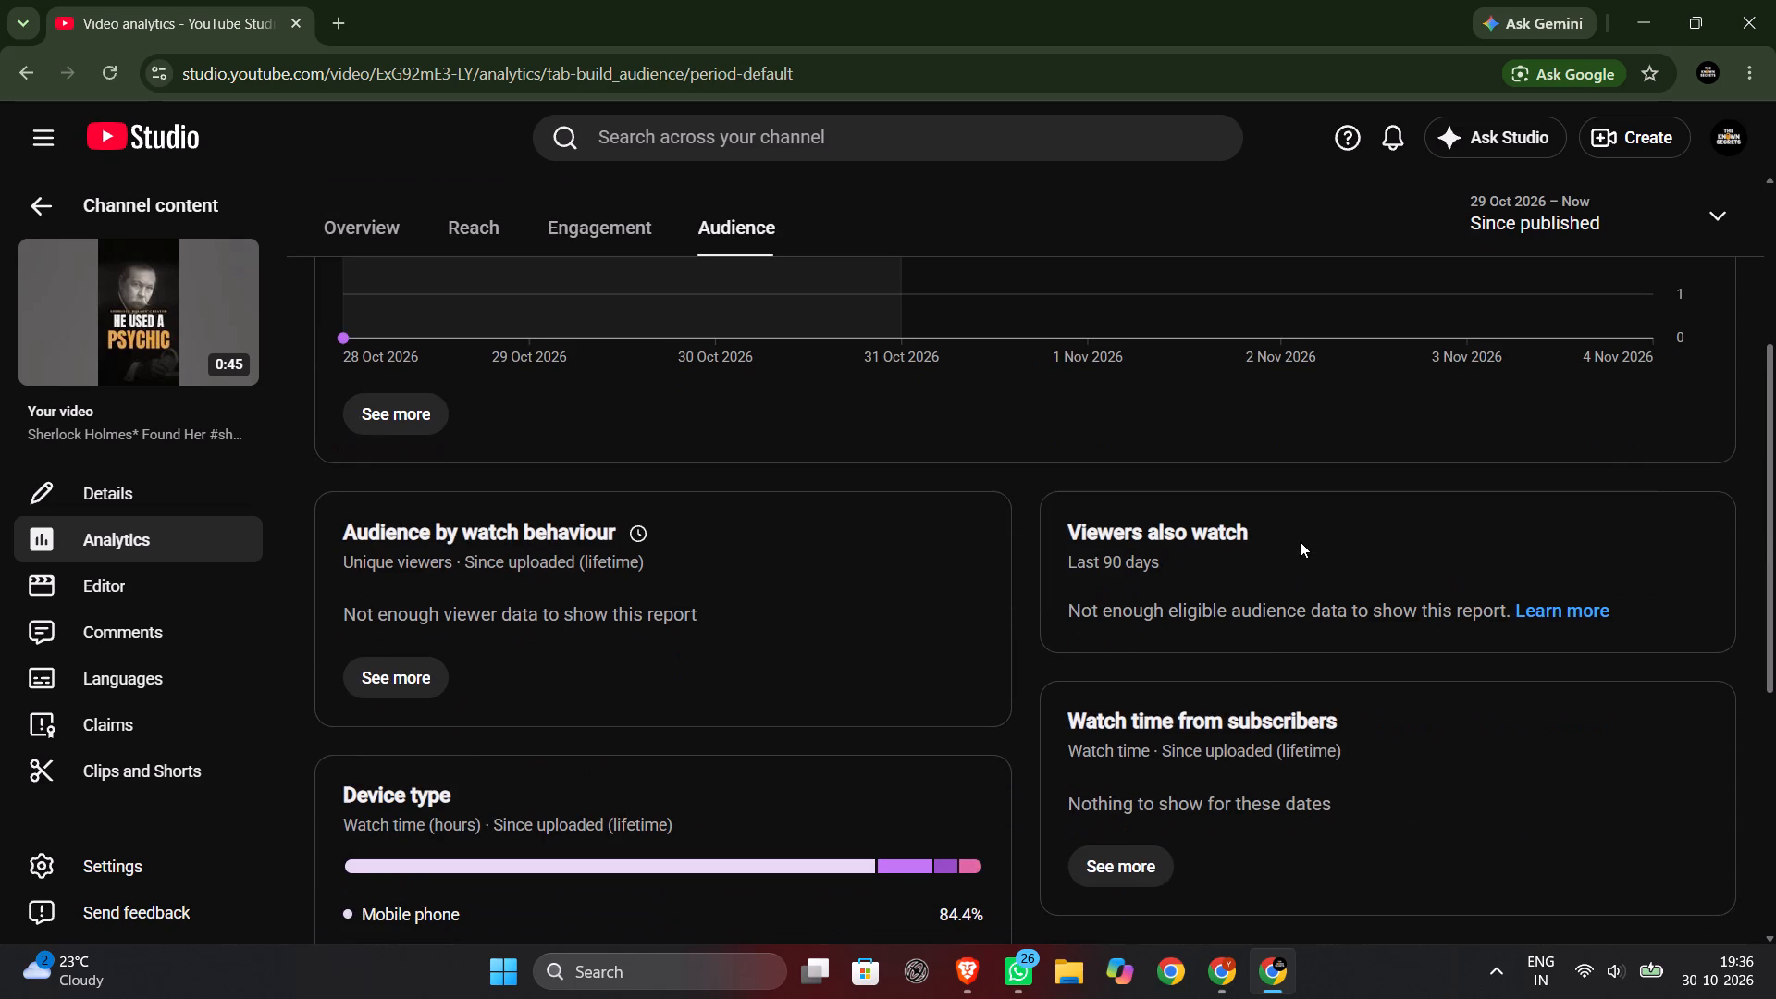
pyautogui.scroll(2, 1300, 541)
pyautogui.scroll(-4, 1300, 541)
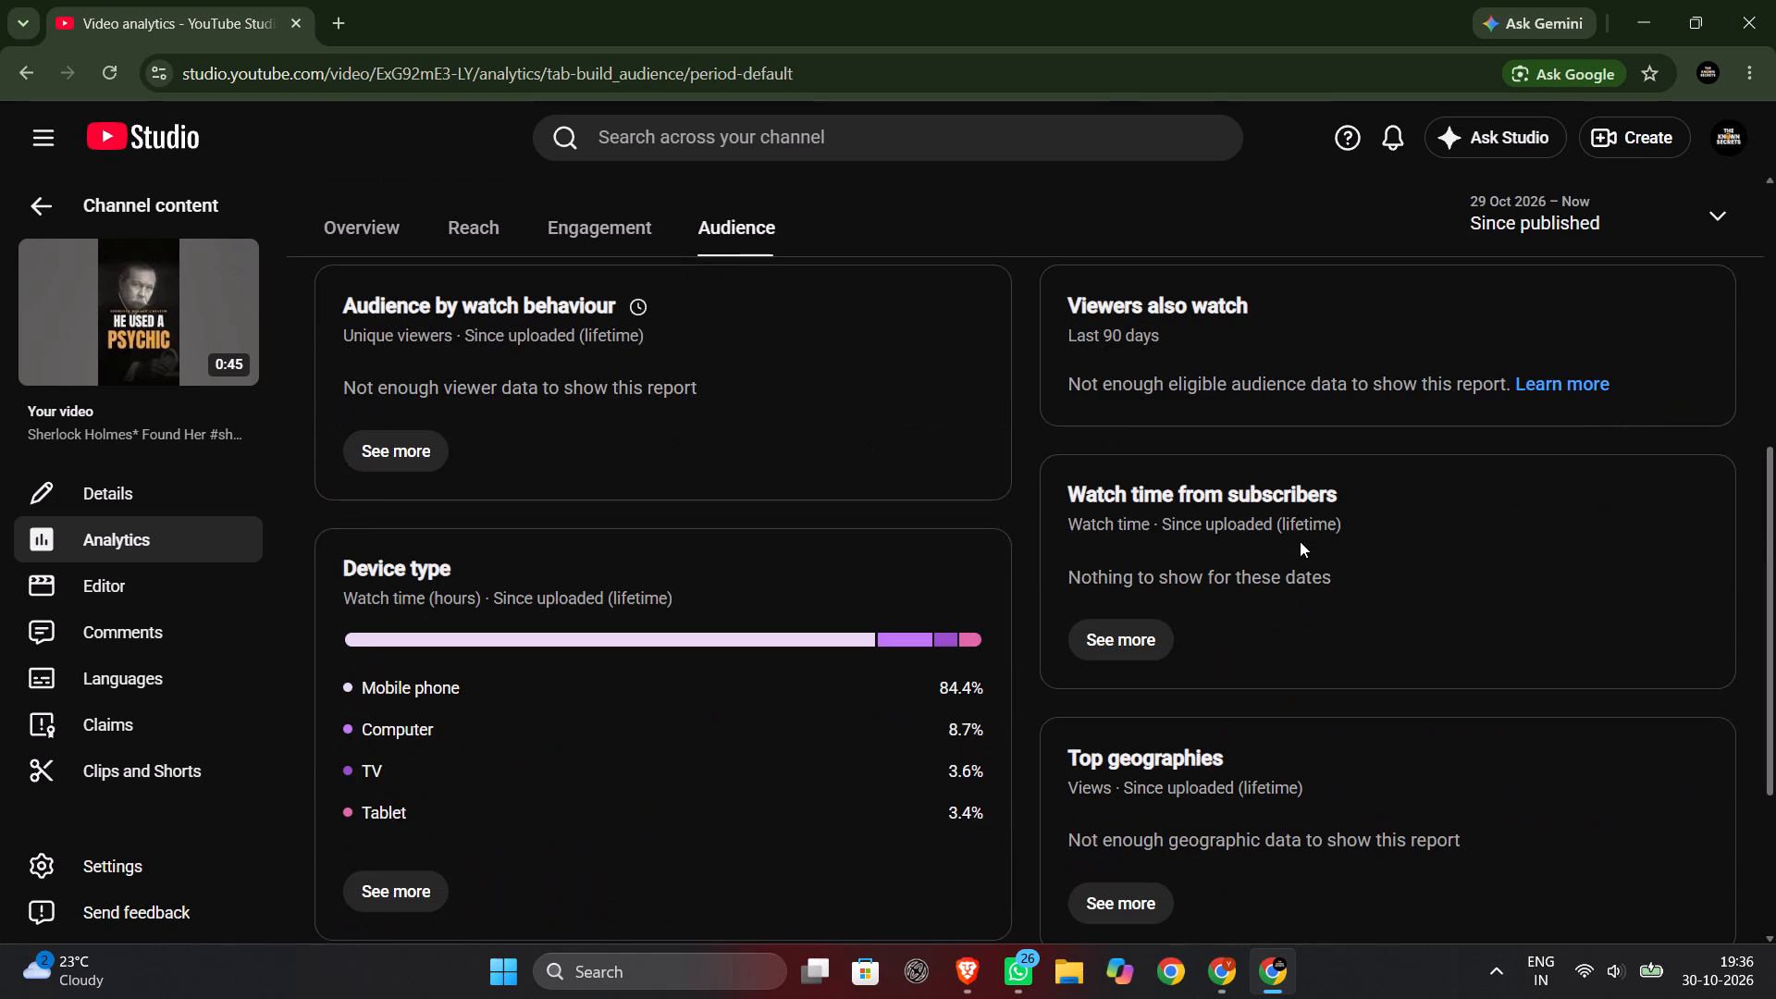
pyautogui.scroll(5, 1300, 541)
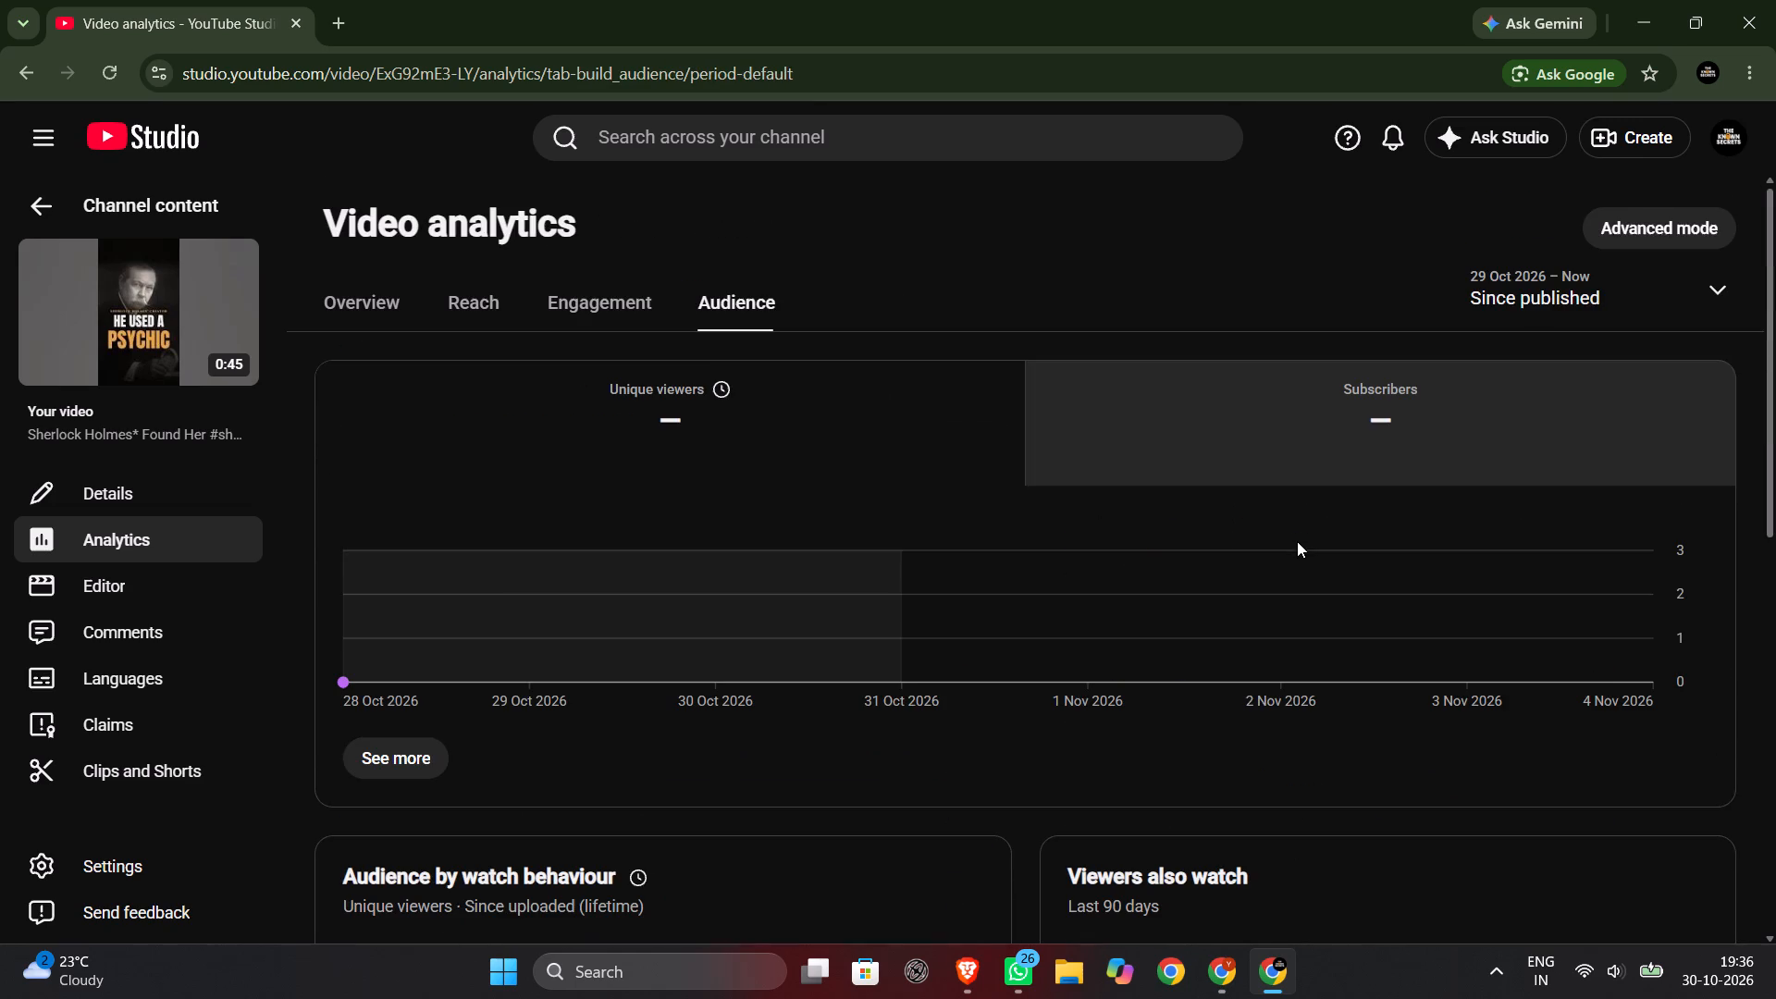
# Review the Short's engagement report with the watch time graph, and recheck its reach and overview reports.
pyautogui.click(611, 334)
pyautogui.click(603, 318)
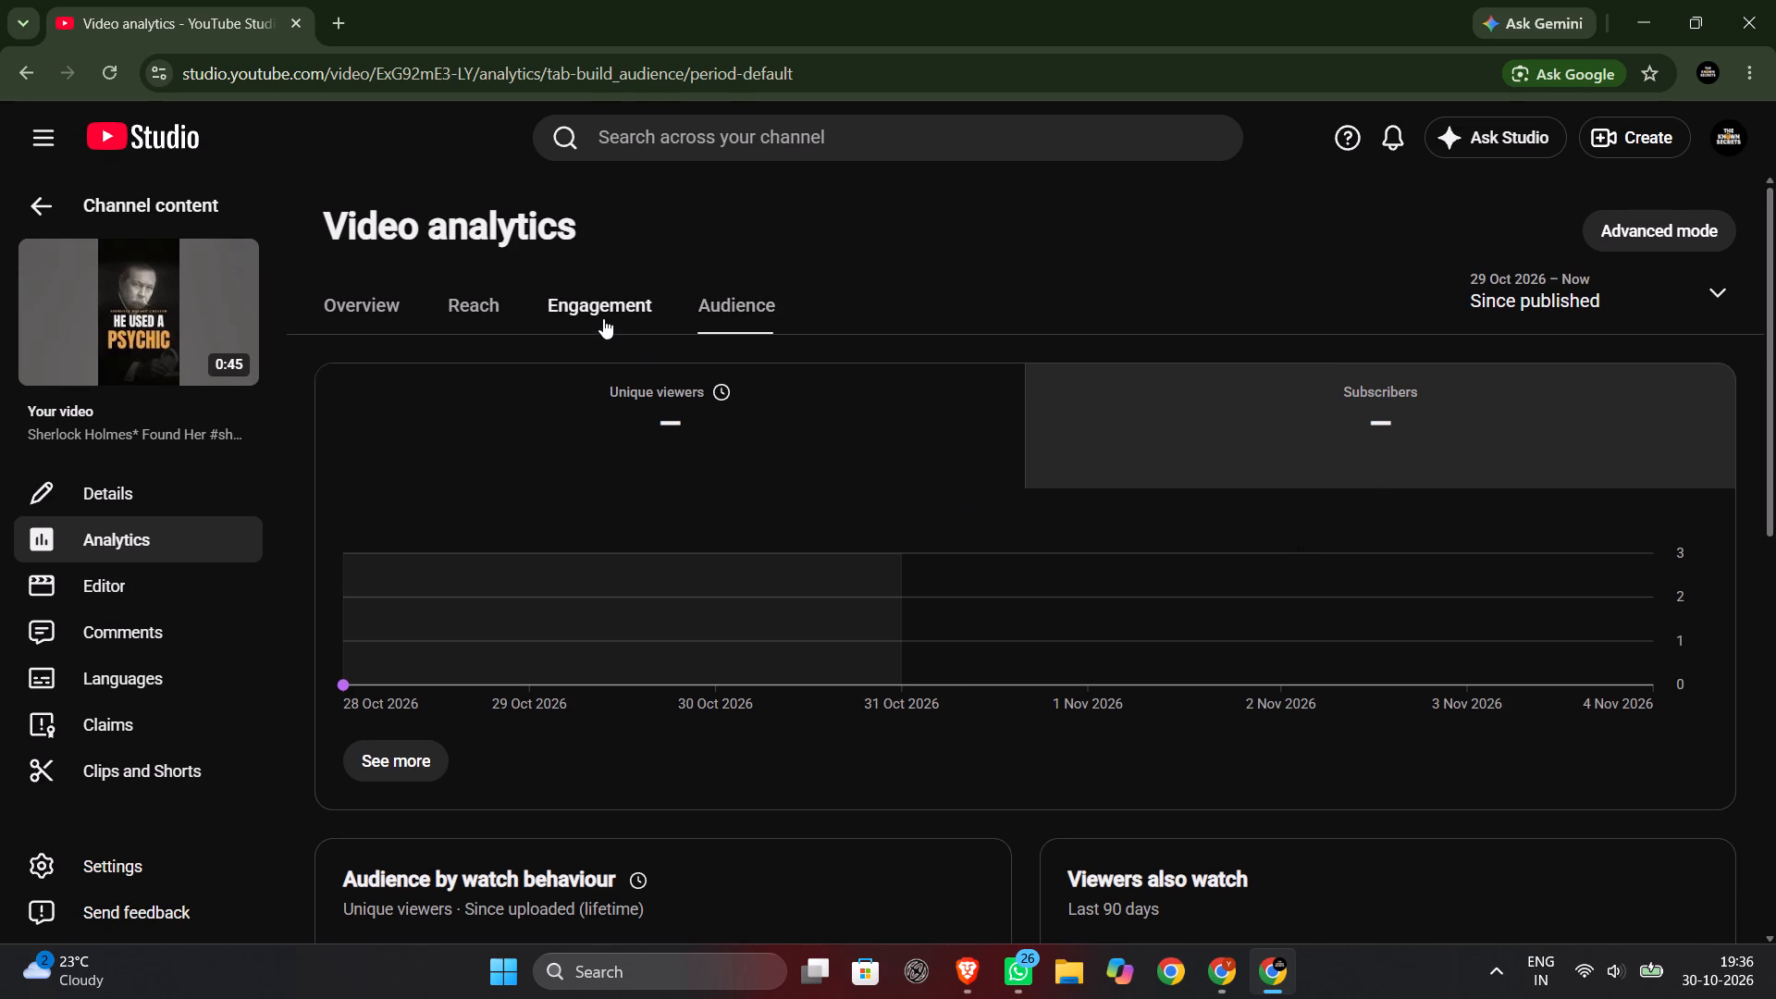
pyautogui.moveTo(1340, 430); pyautogui.dragTo(1114, 430)
pyautogui.click(1121, 425)
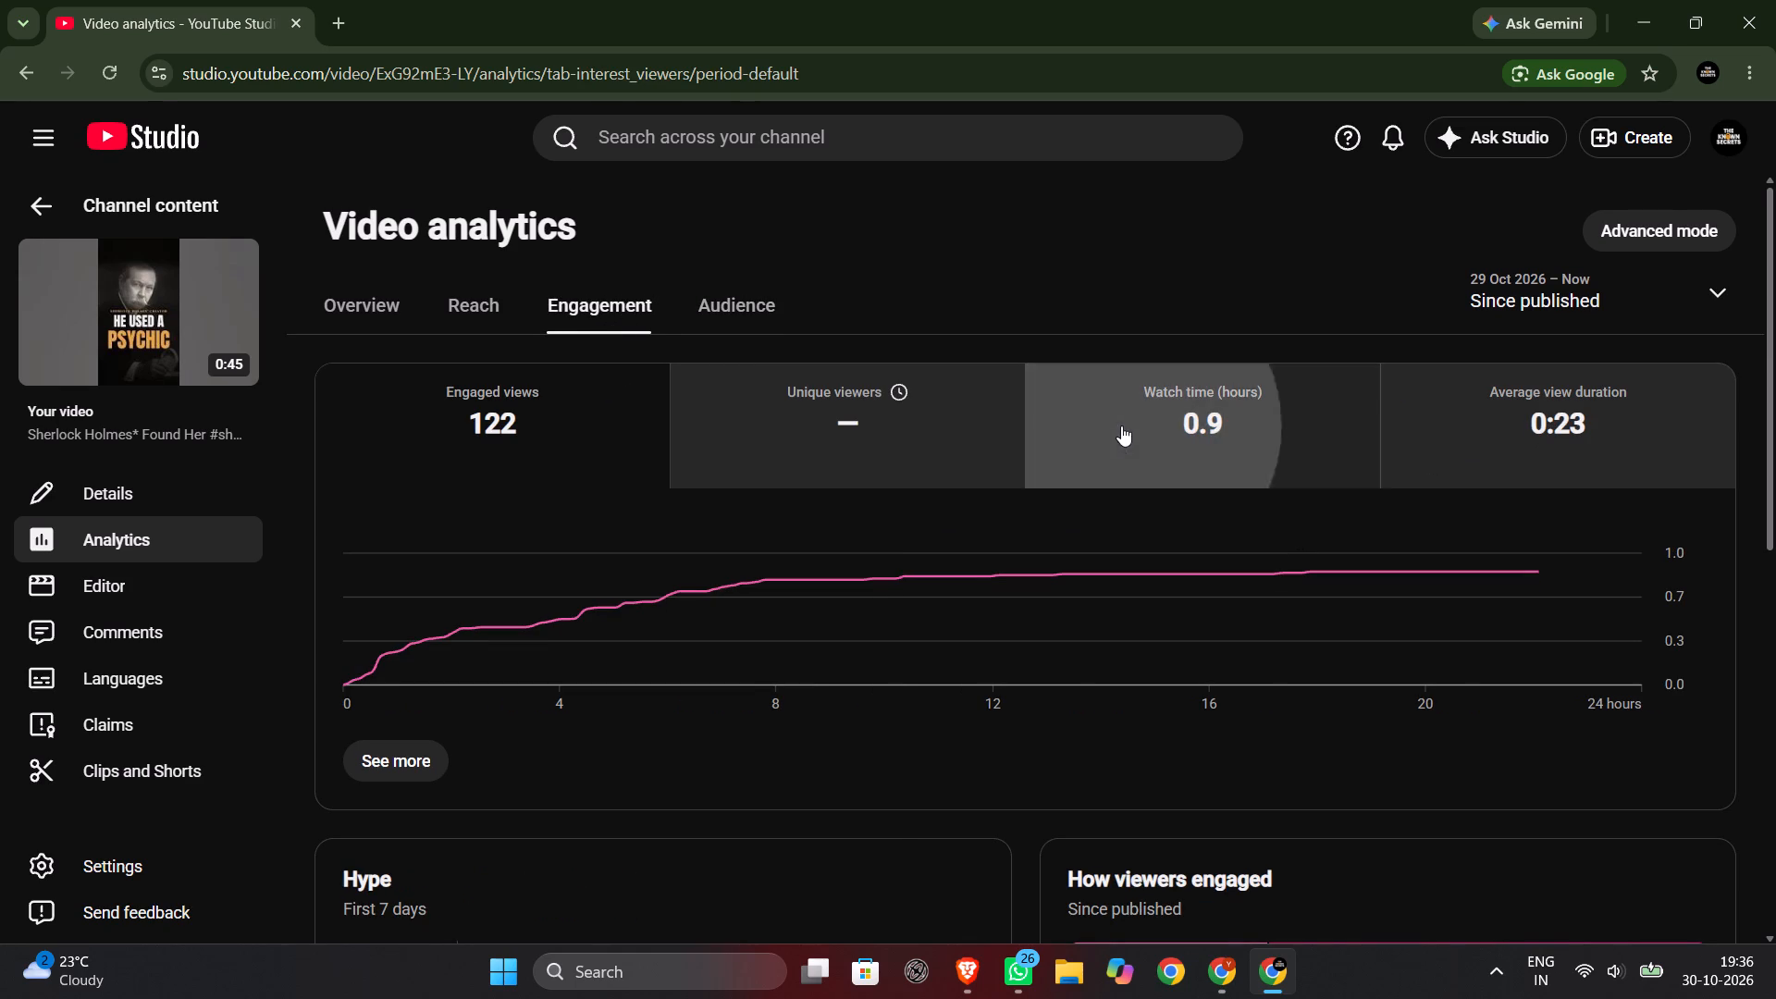
pyautogui.click(359, 301)
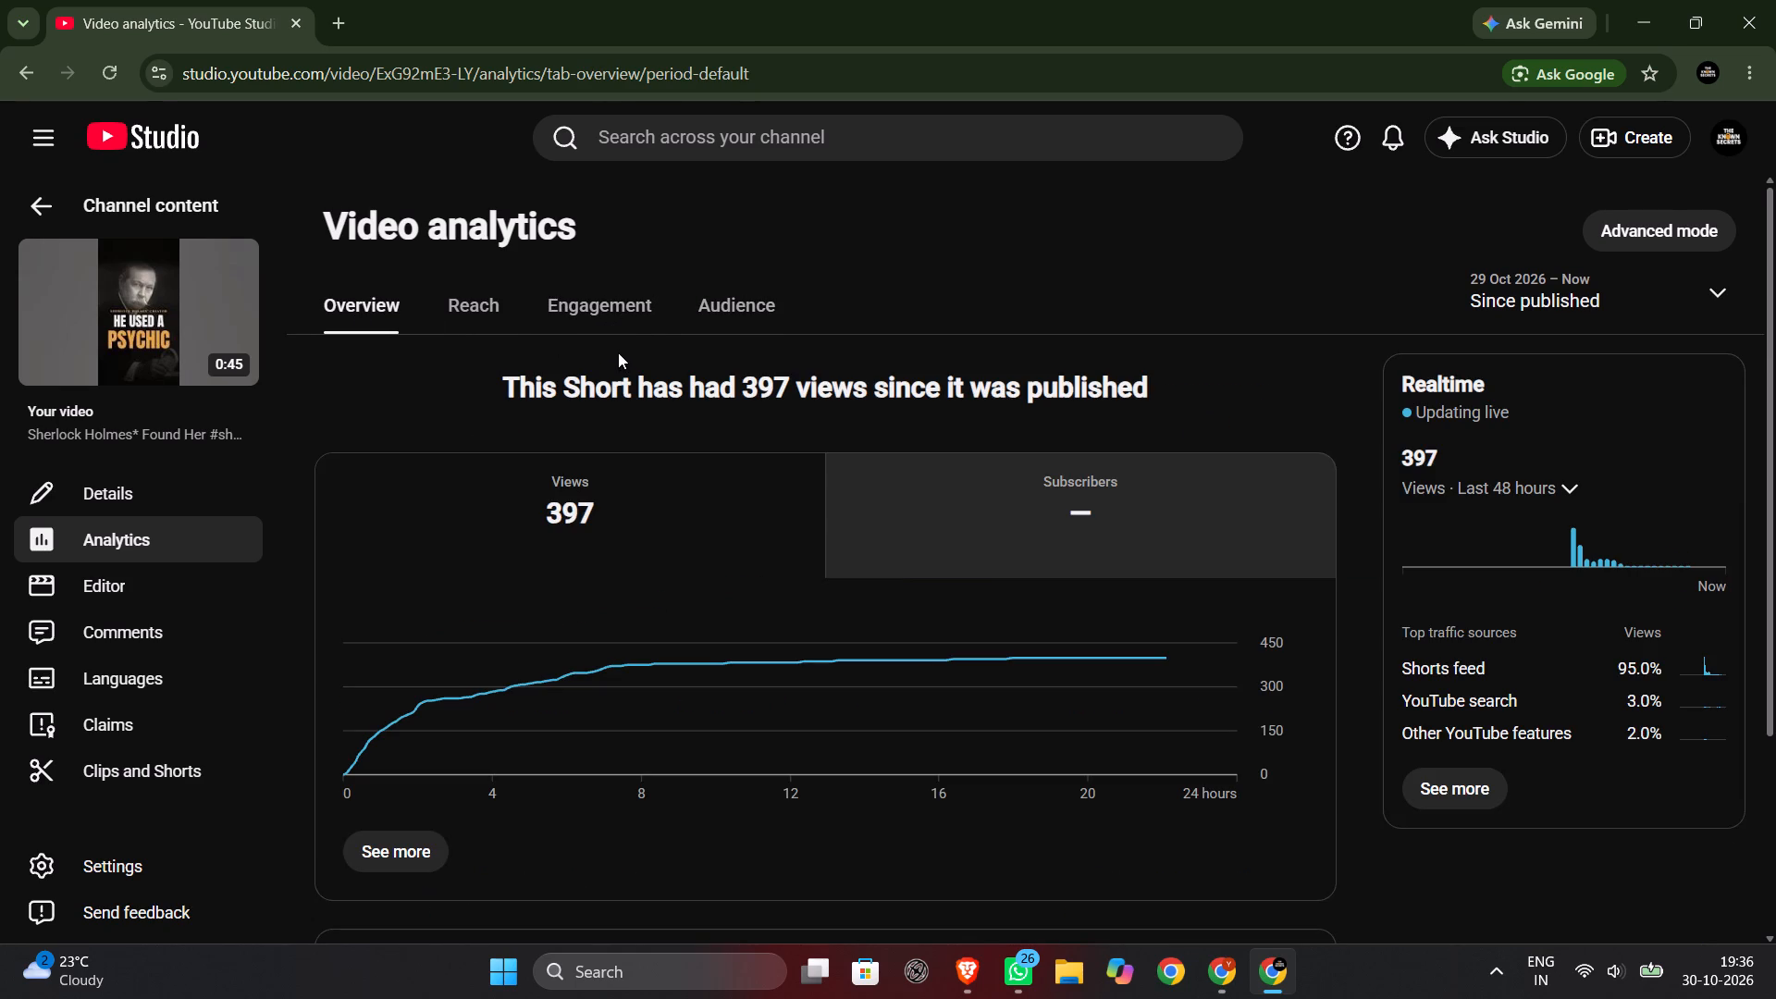
pyautogui.click(467, 319)
pyautogui.click(405, 313)
pyautogui.click(385, 304)
# Return to the channel's Shorts list and open the additional options for the Short "Her Own Autobiography Skips 11 Days".
pyautogui.click(42, 203)
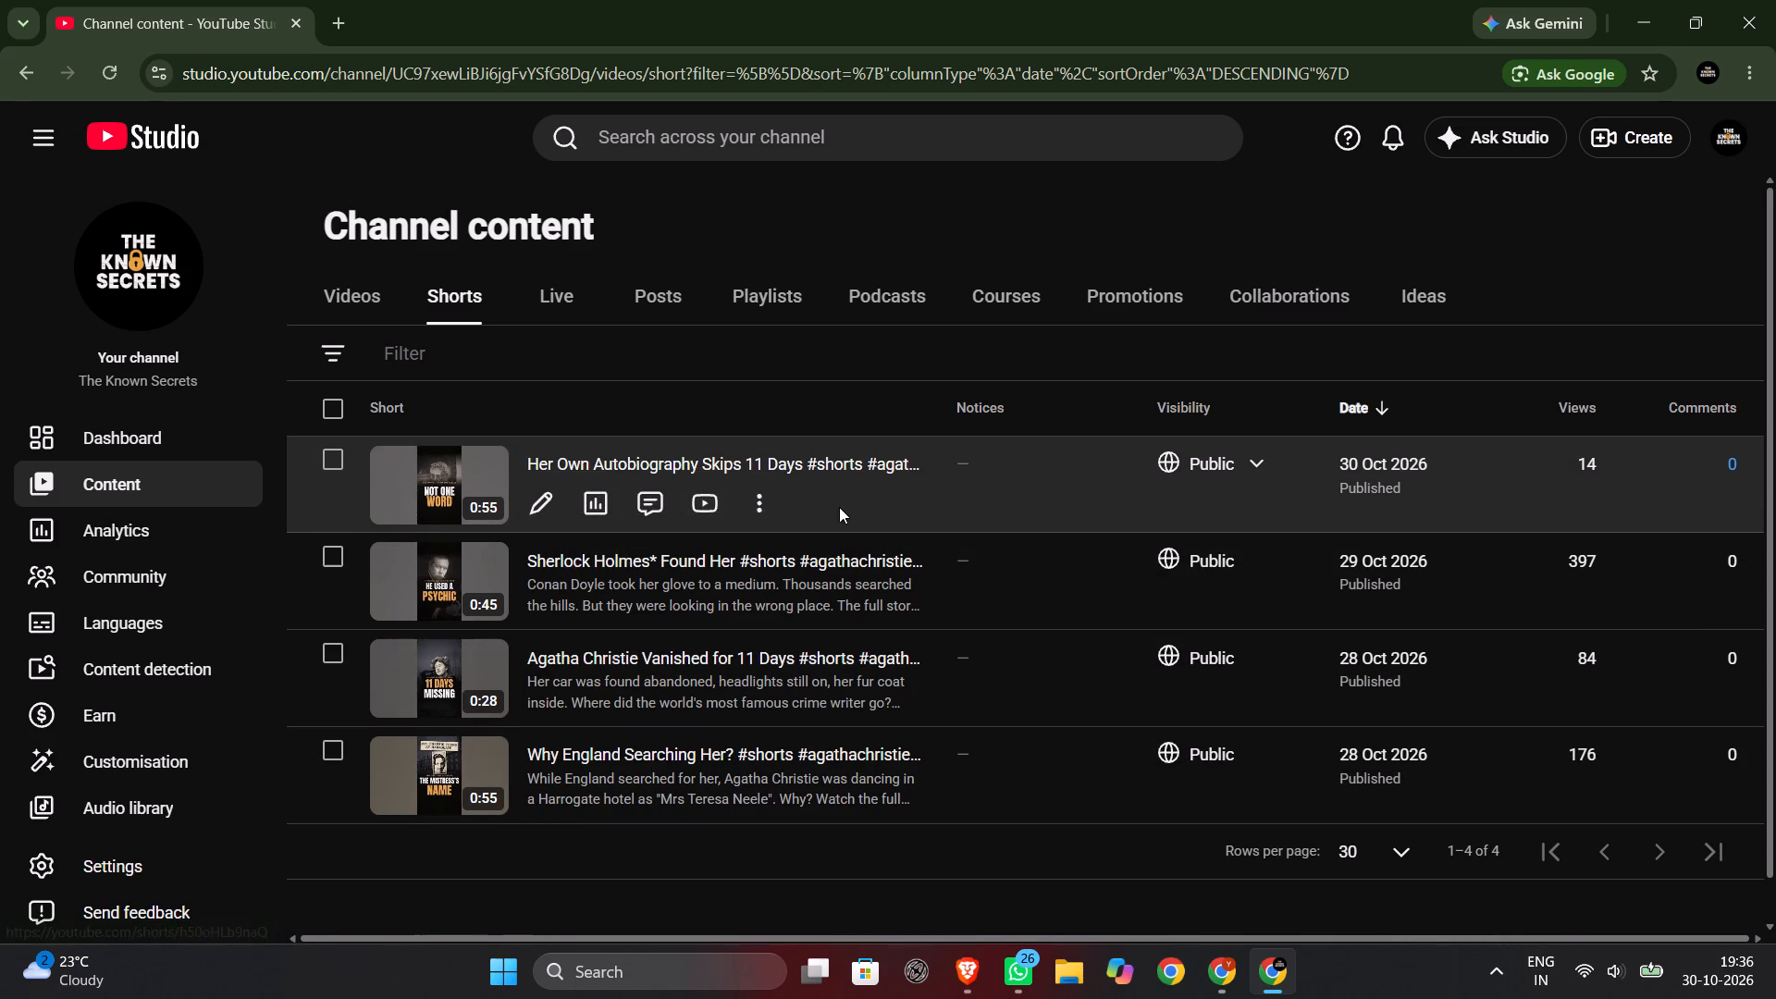
pyautogui.click(754, 513)
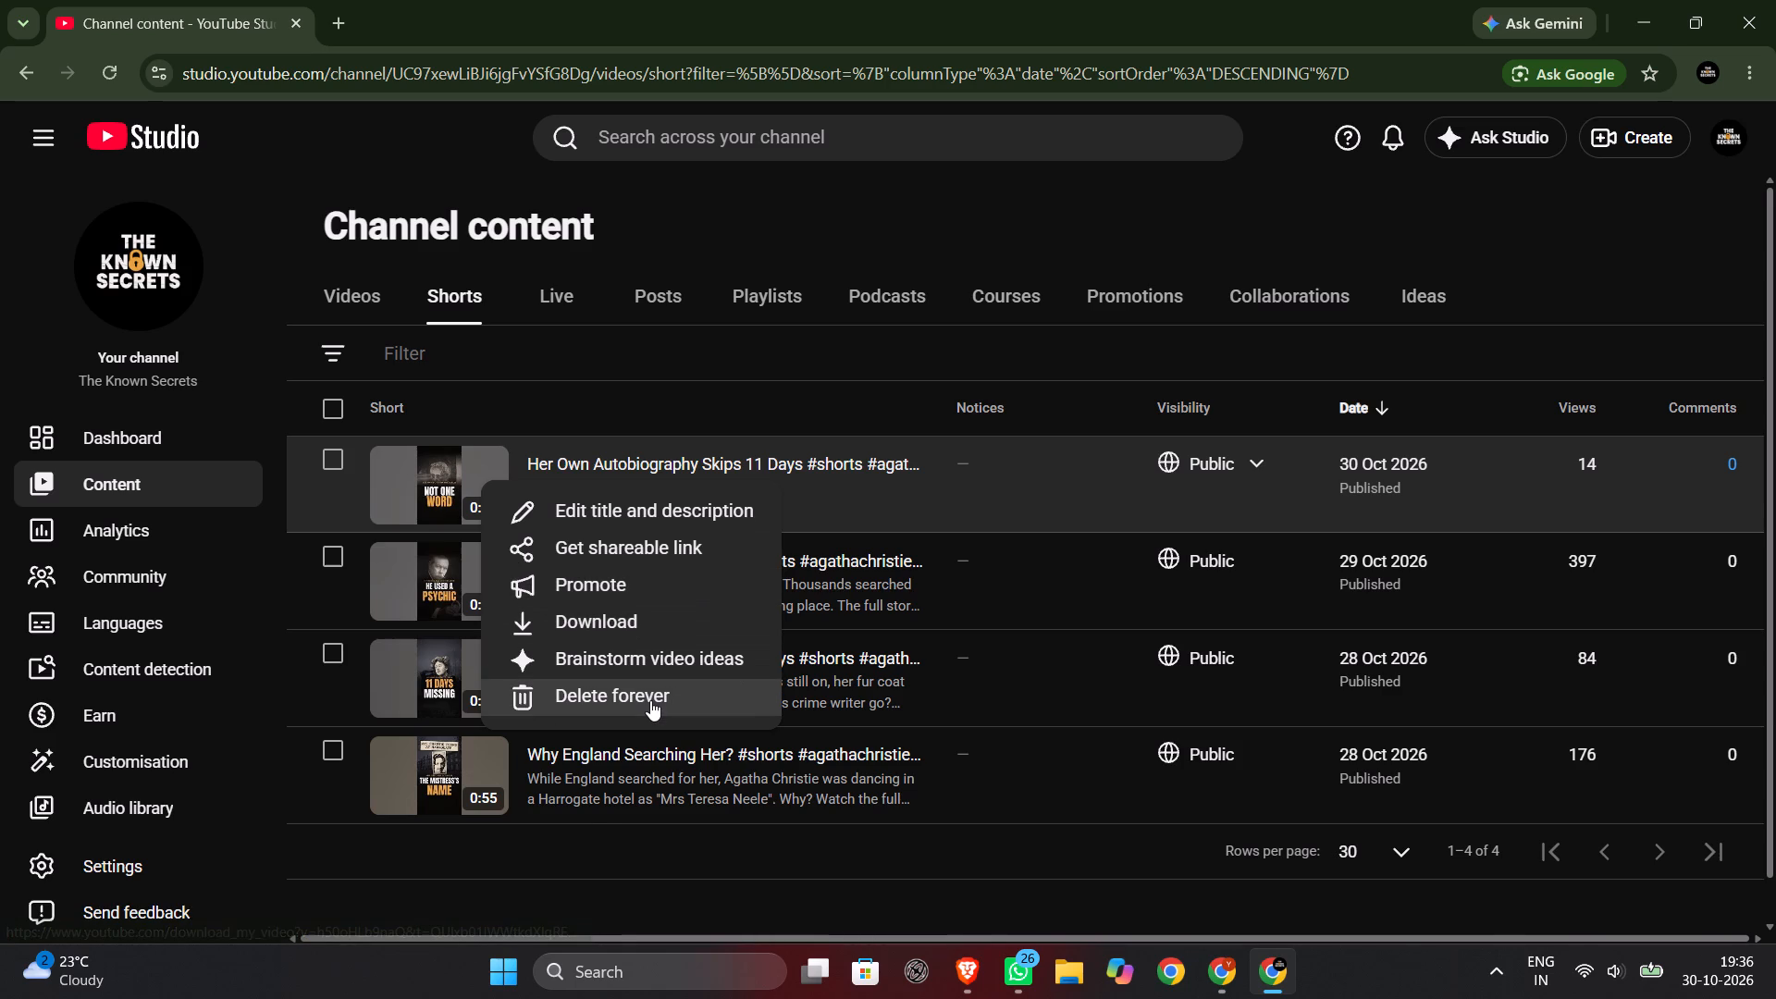
pyautogui.click(1038, 438)
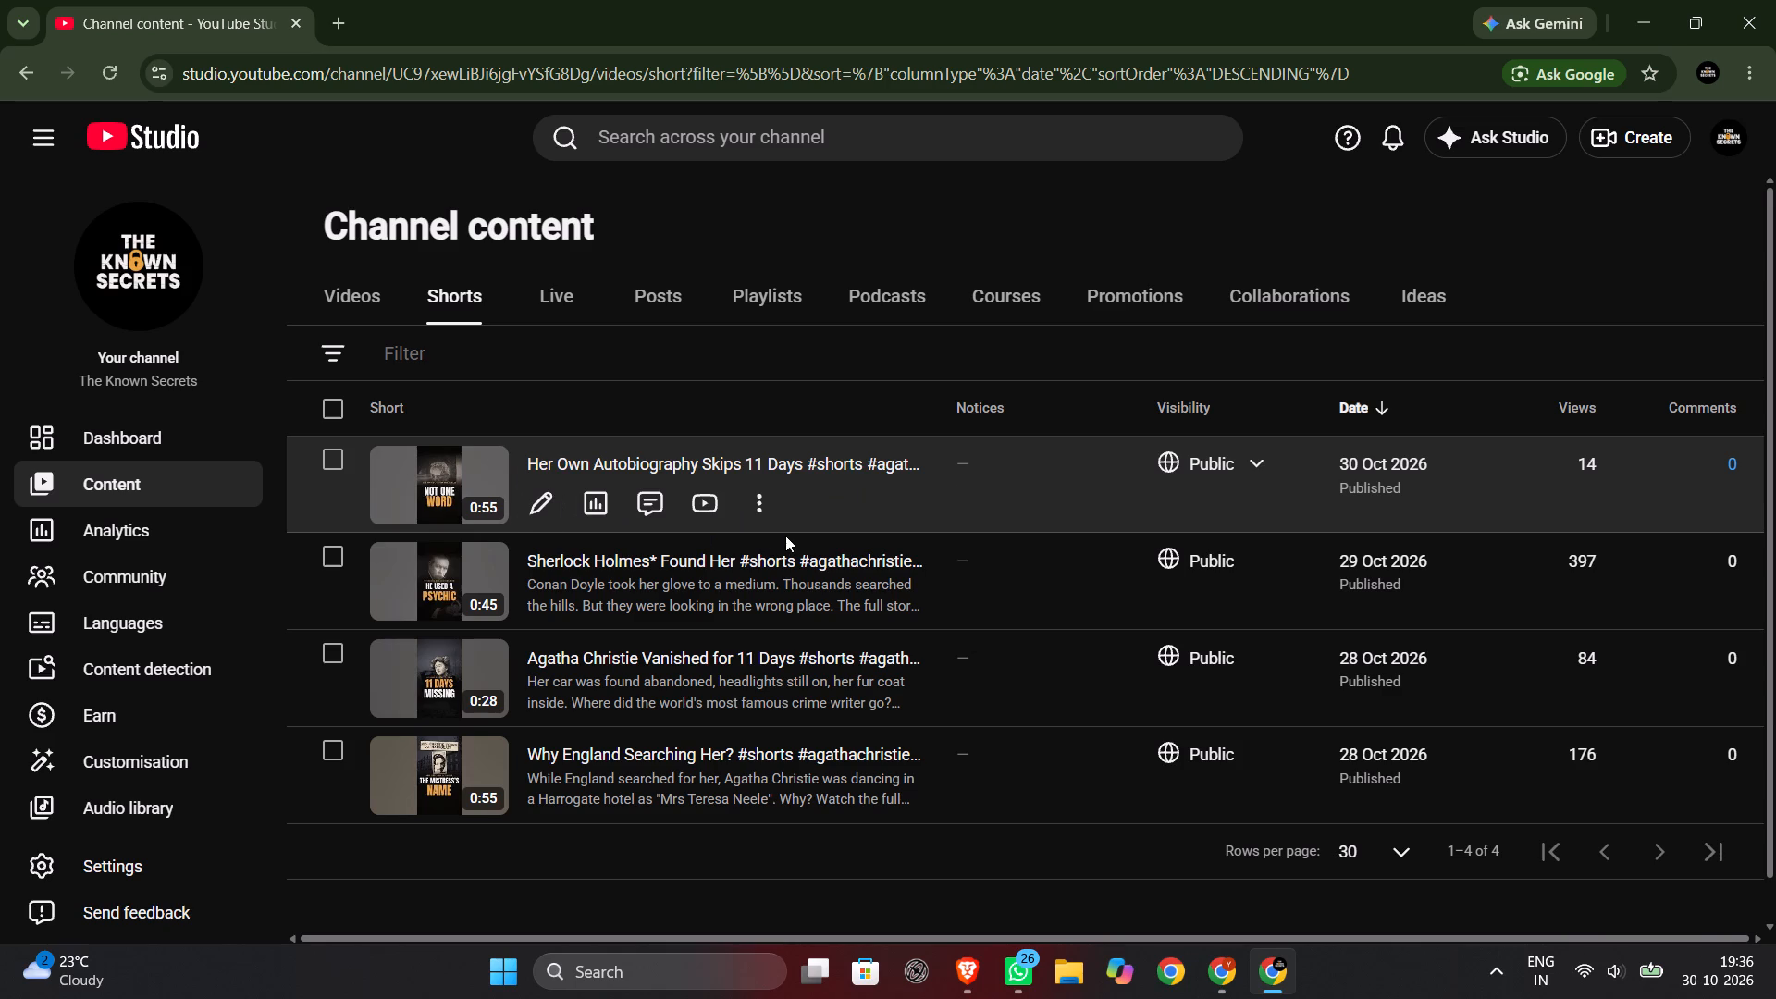
pyautogui.click(761, 507)
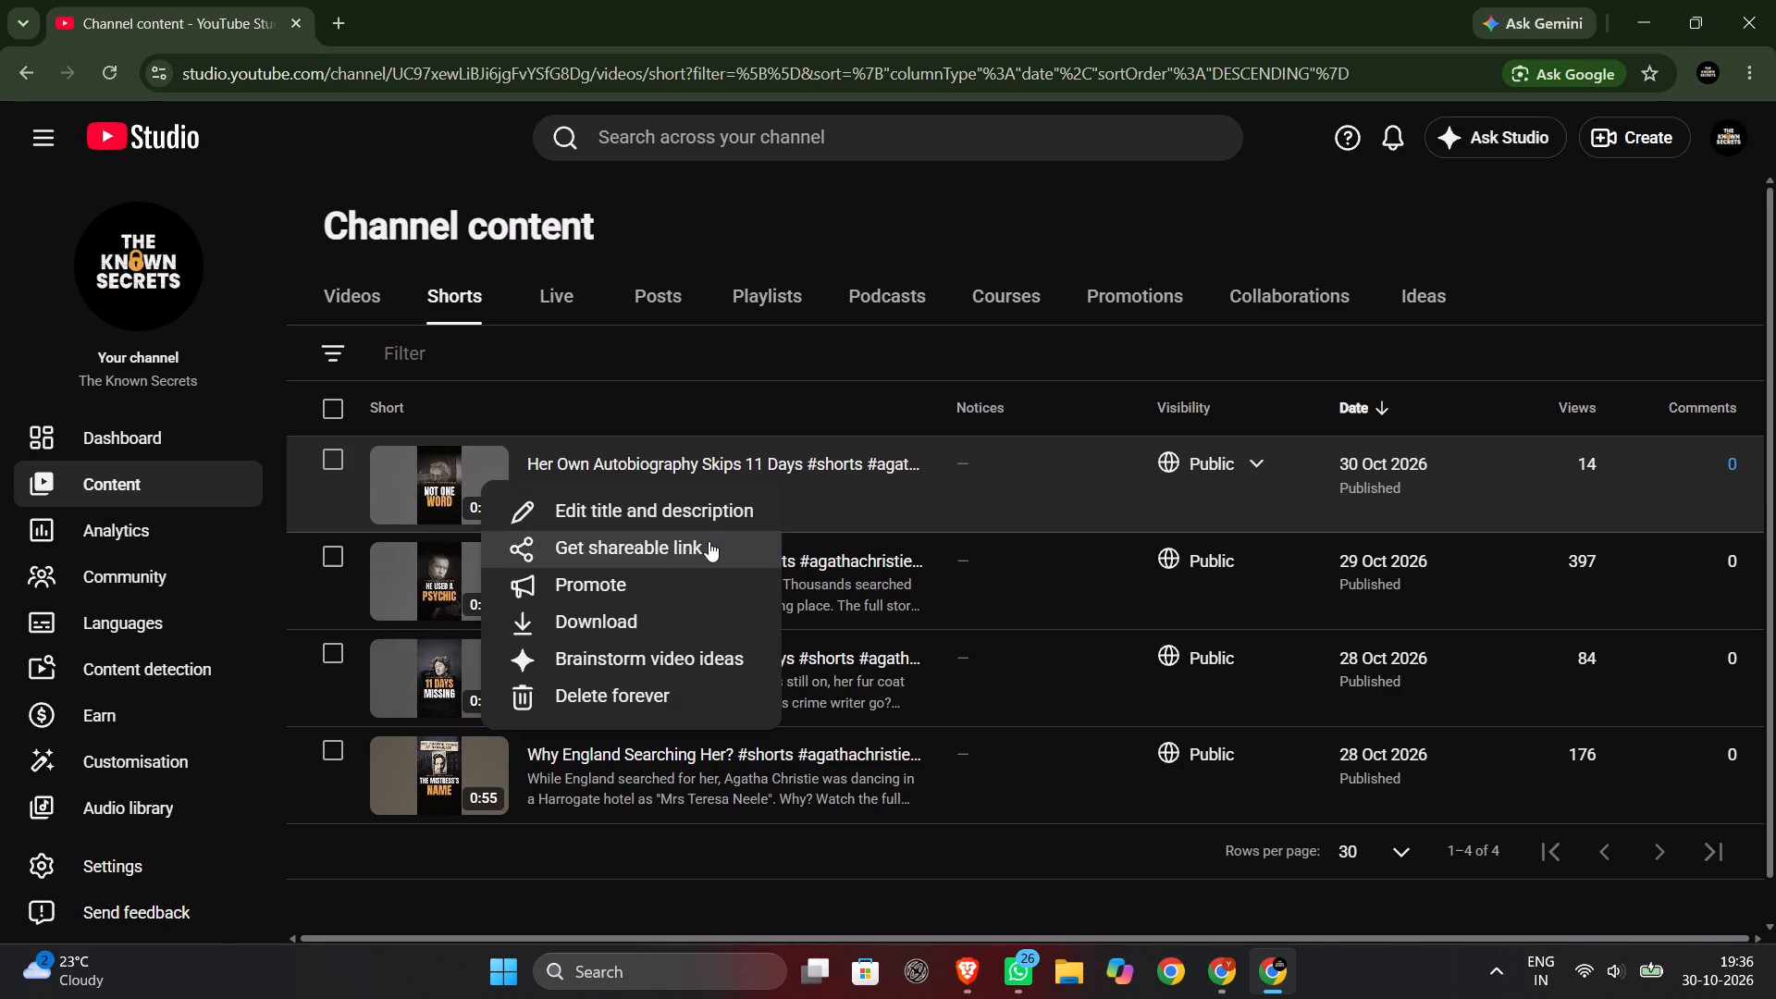
# Permanently delete the Short "Her Own Autobiography Skips 11 Days" from the channel, acknowledging the loss of its analytics.
pyautogui.click(646, 690)
pyautogui.click(625, 564)
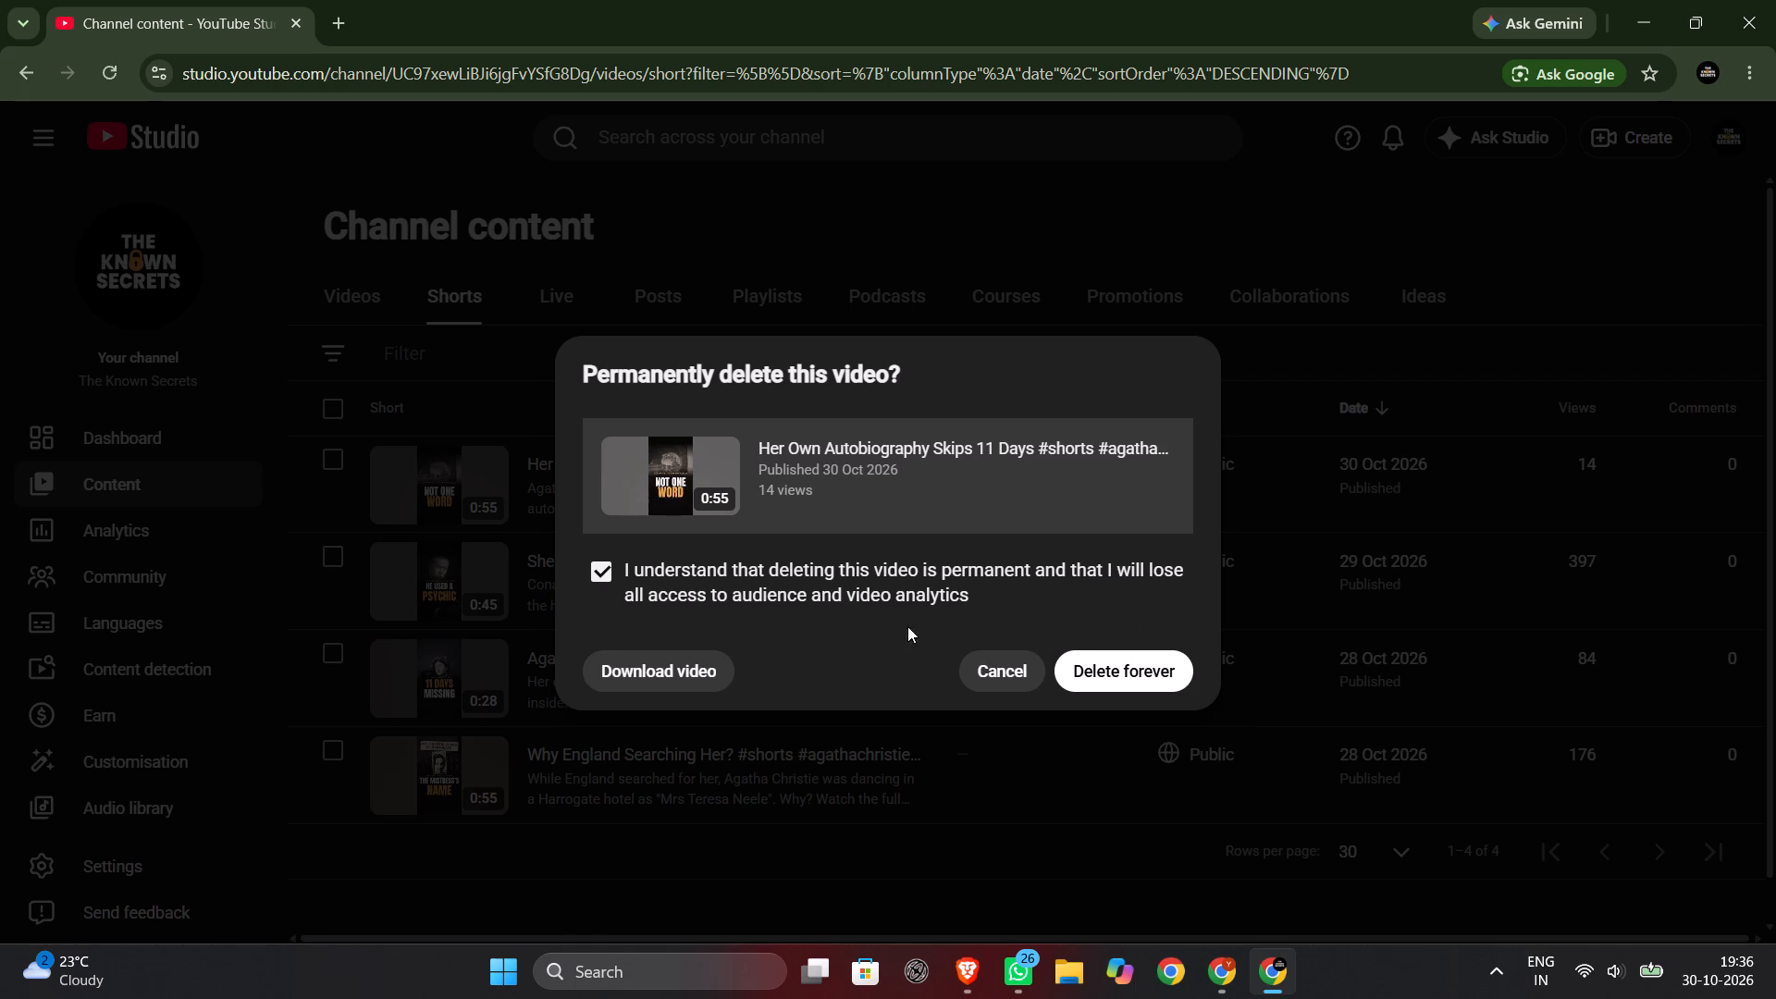
pyautogui.click(1155, 676)
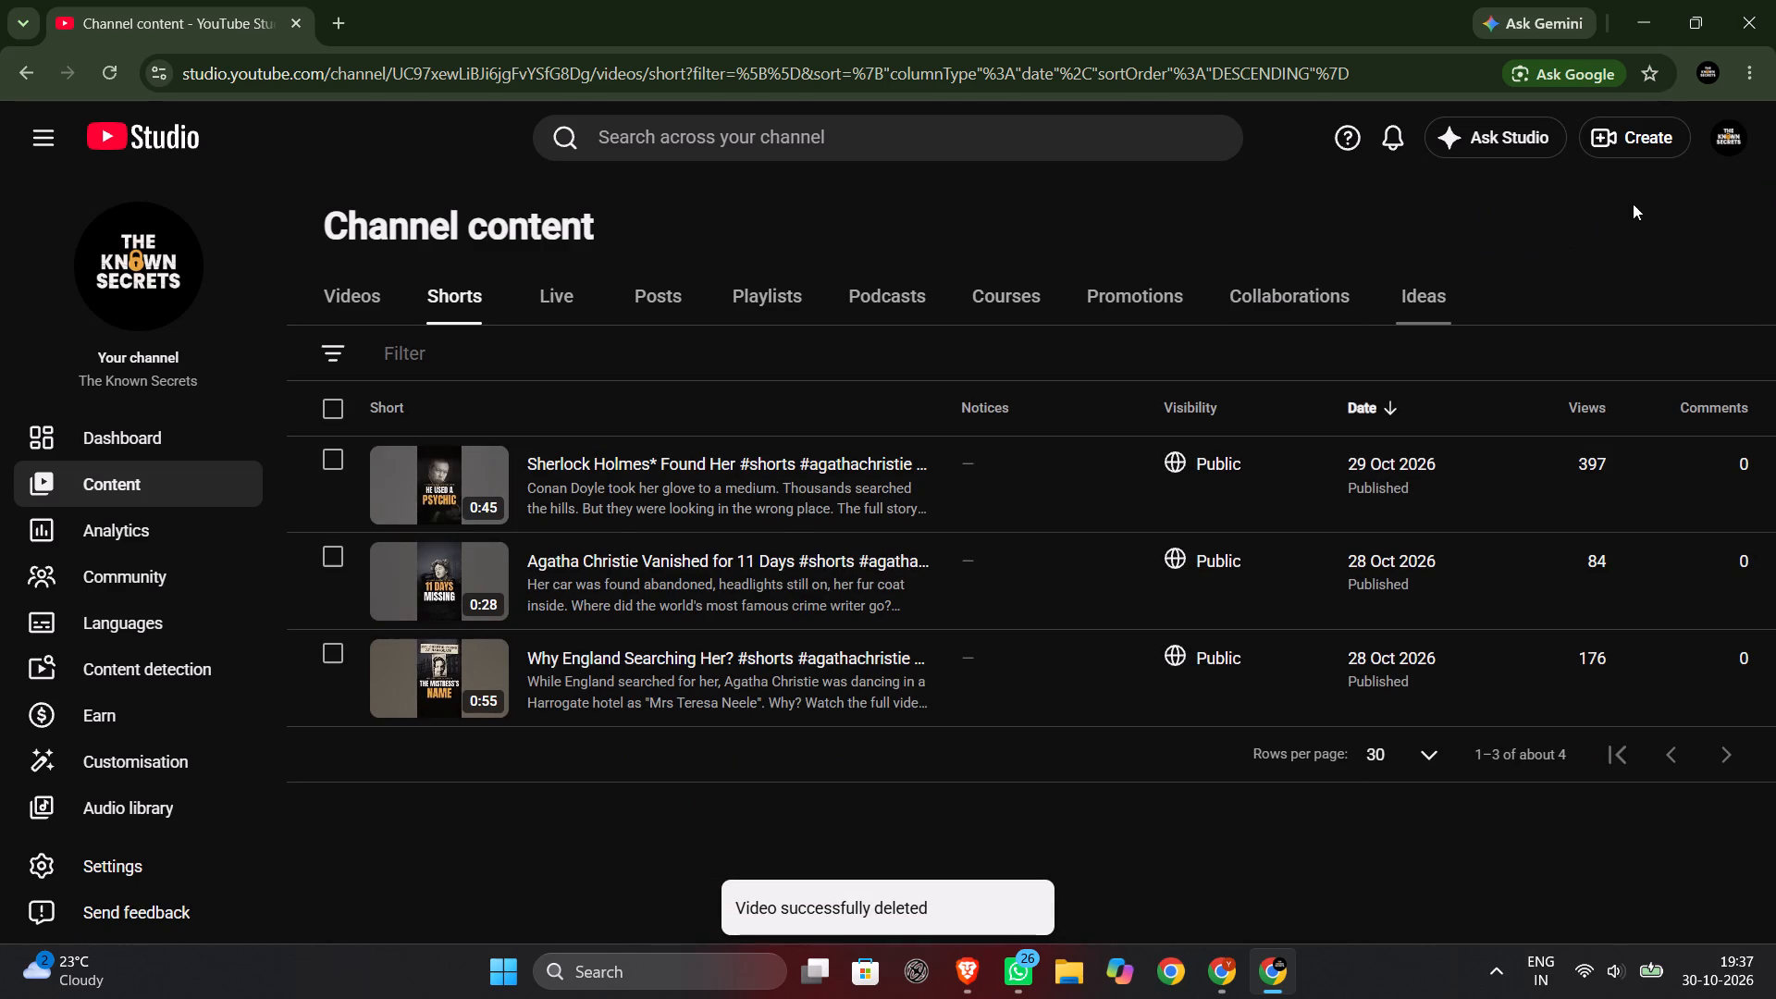
# Start a new video upload to the channel and open the file selection for it.
pyautogui.click(1621, 125)
pyautogui.click(1590, 194)
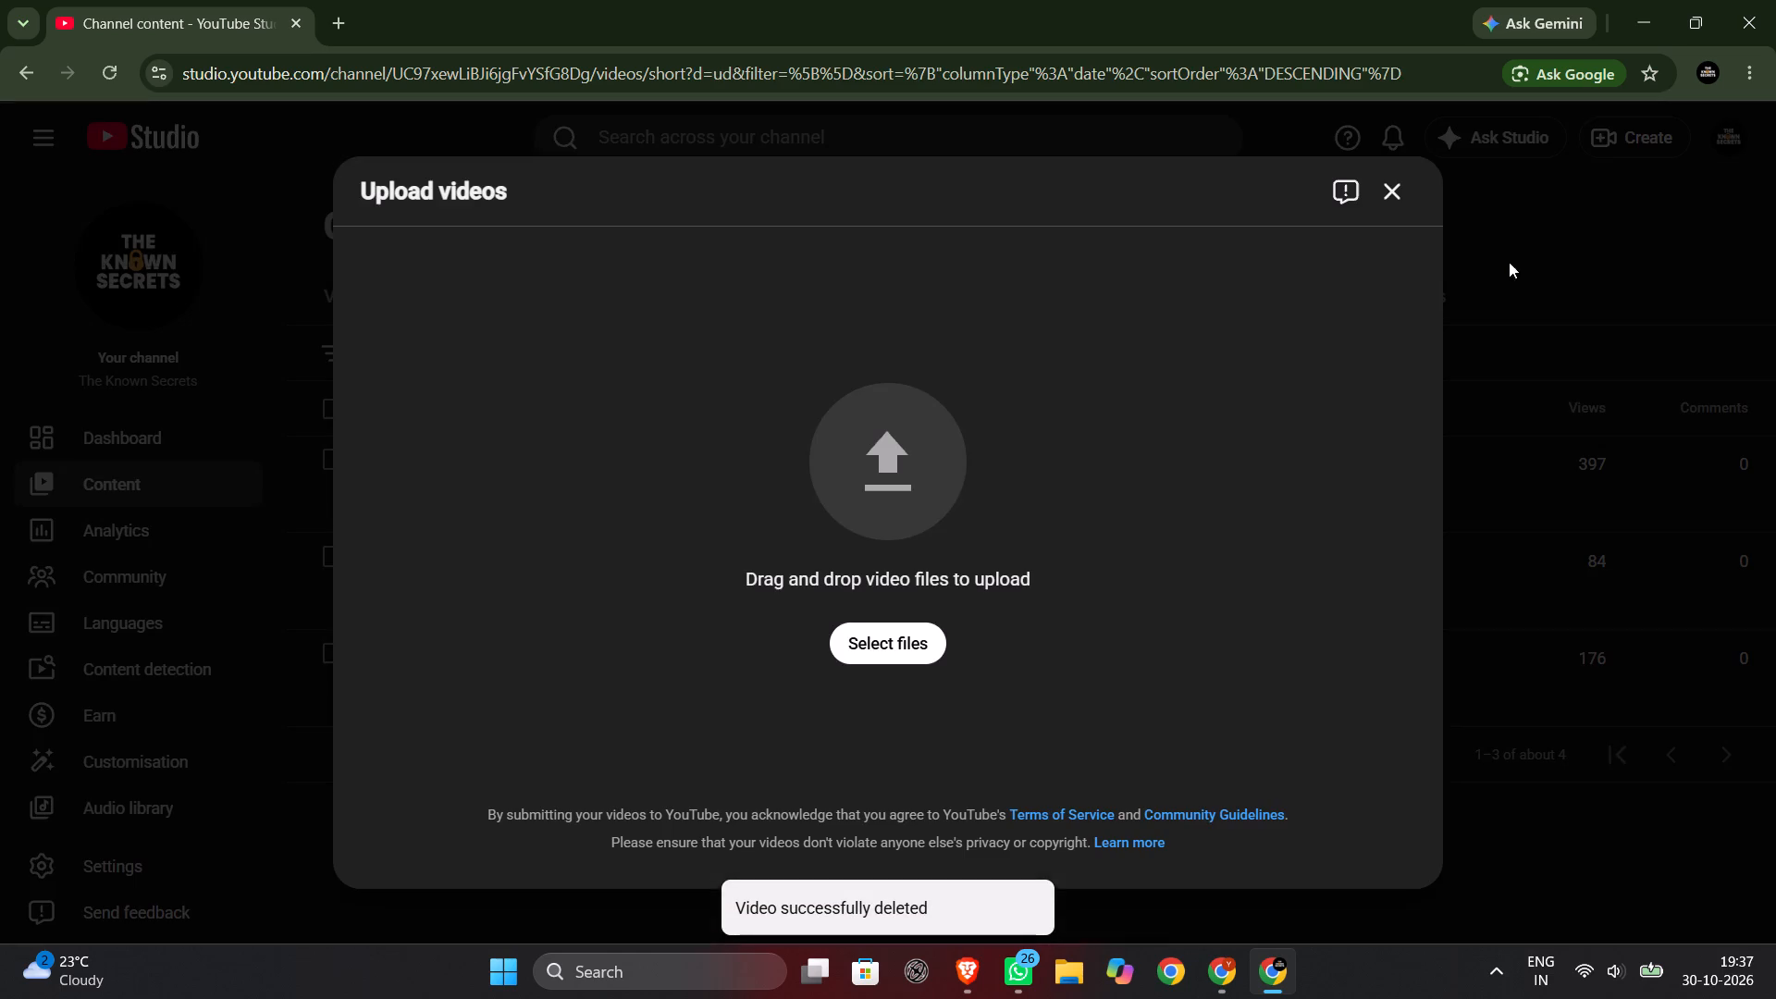
pyautogui.click(882, 654)
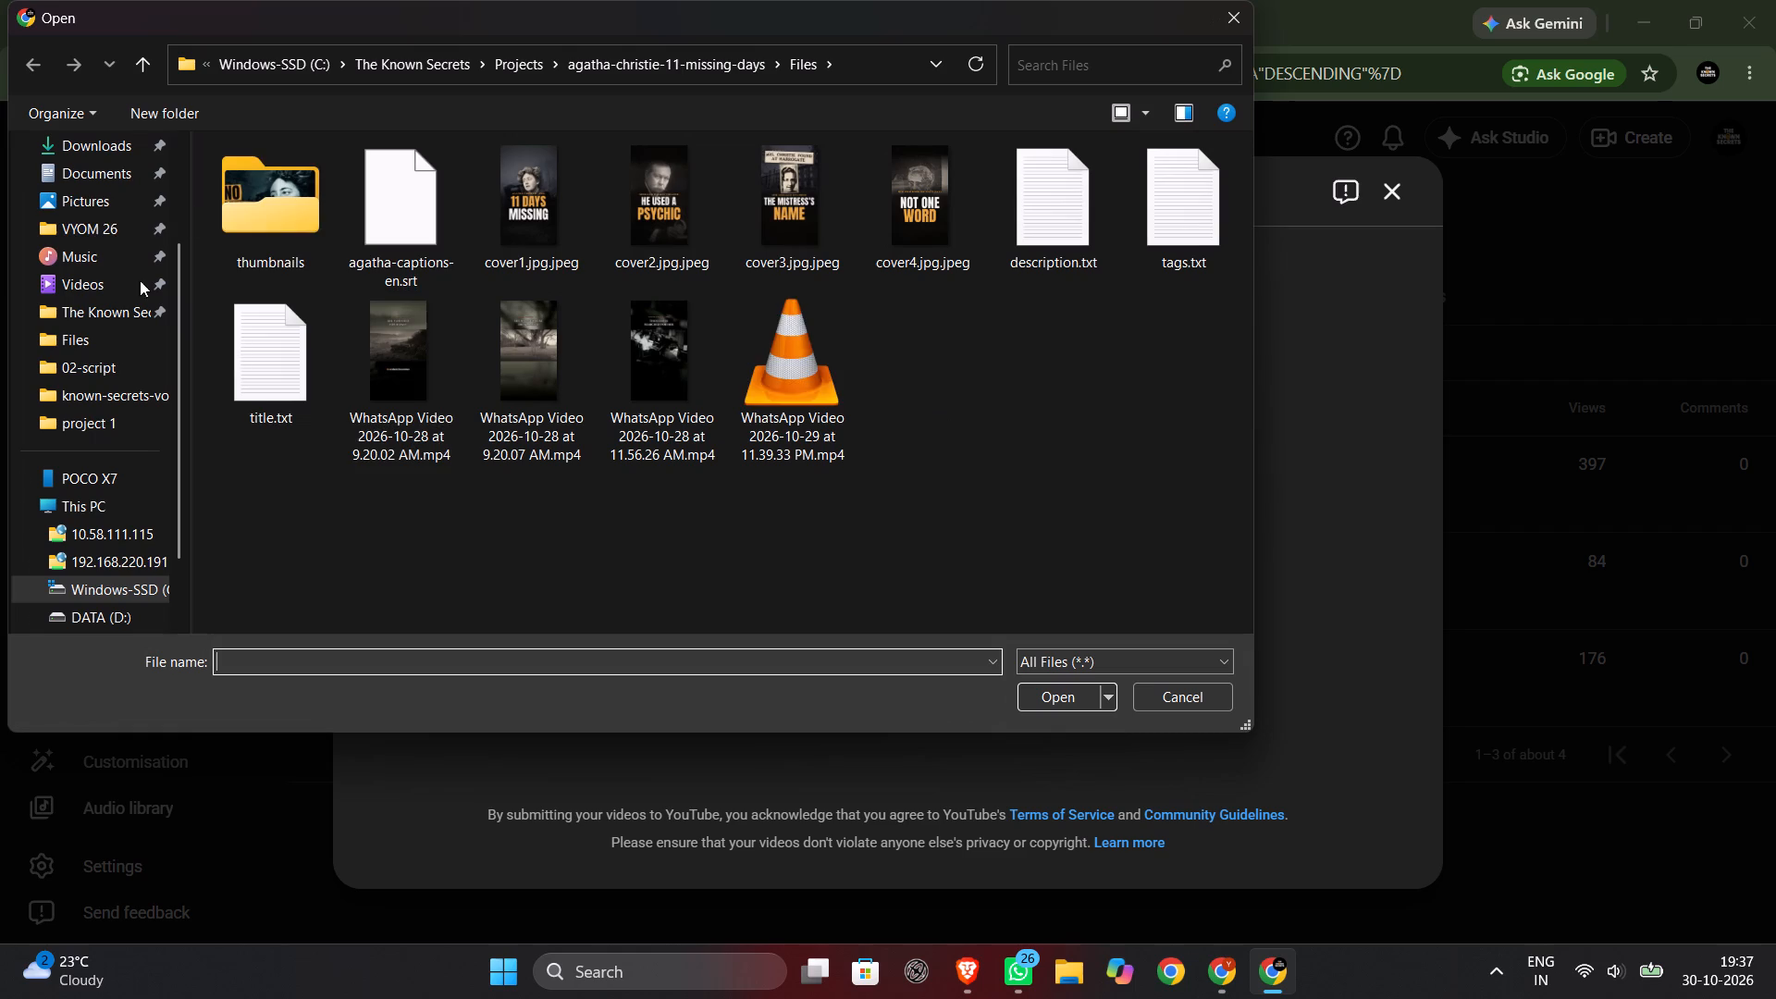
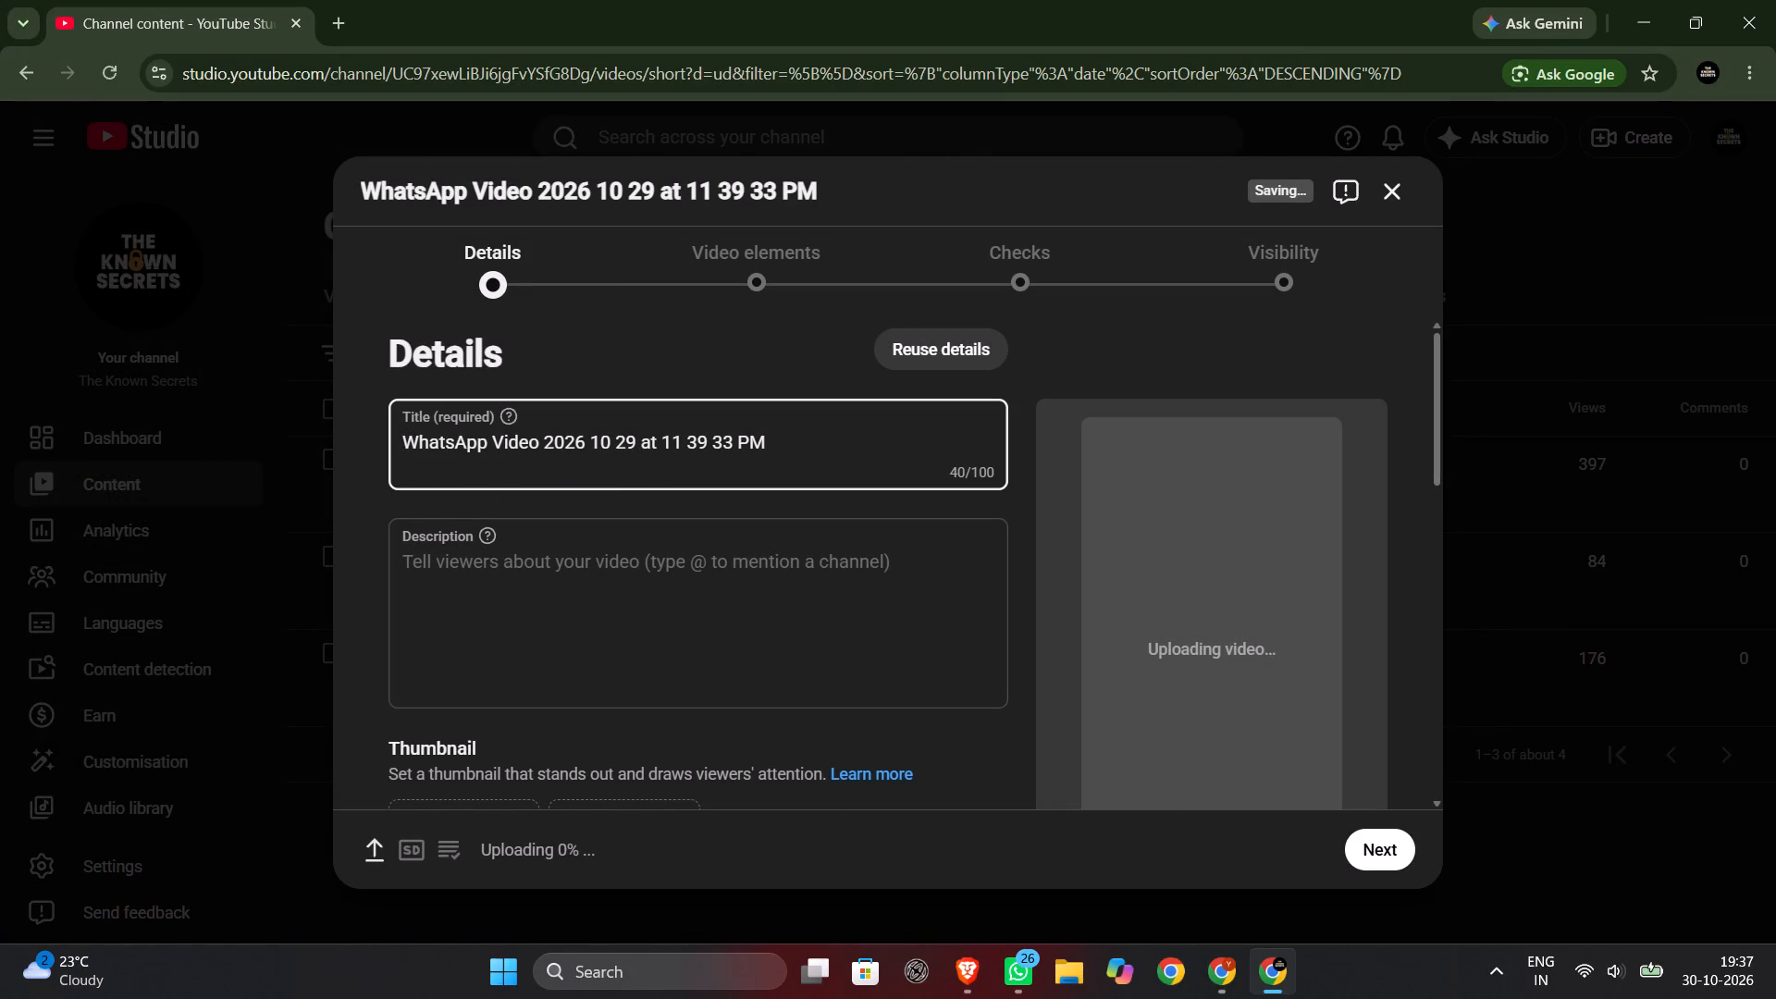
# Clear the default title "WhatsApp Video 2026 10 29 at 11 39 33 PM" from the uploading video's details.
pyautogui.moveTo(814, 438); pyautogui.dragTo(367, 443)
pyautogui.press('BackSpace')
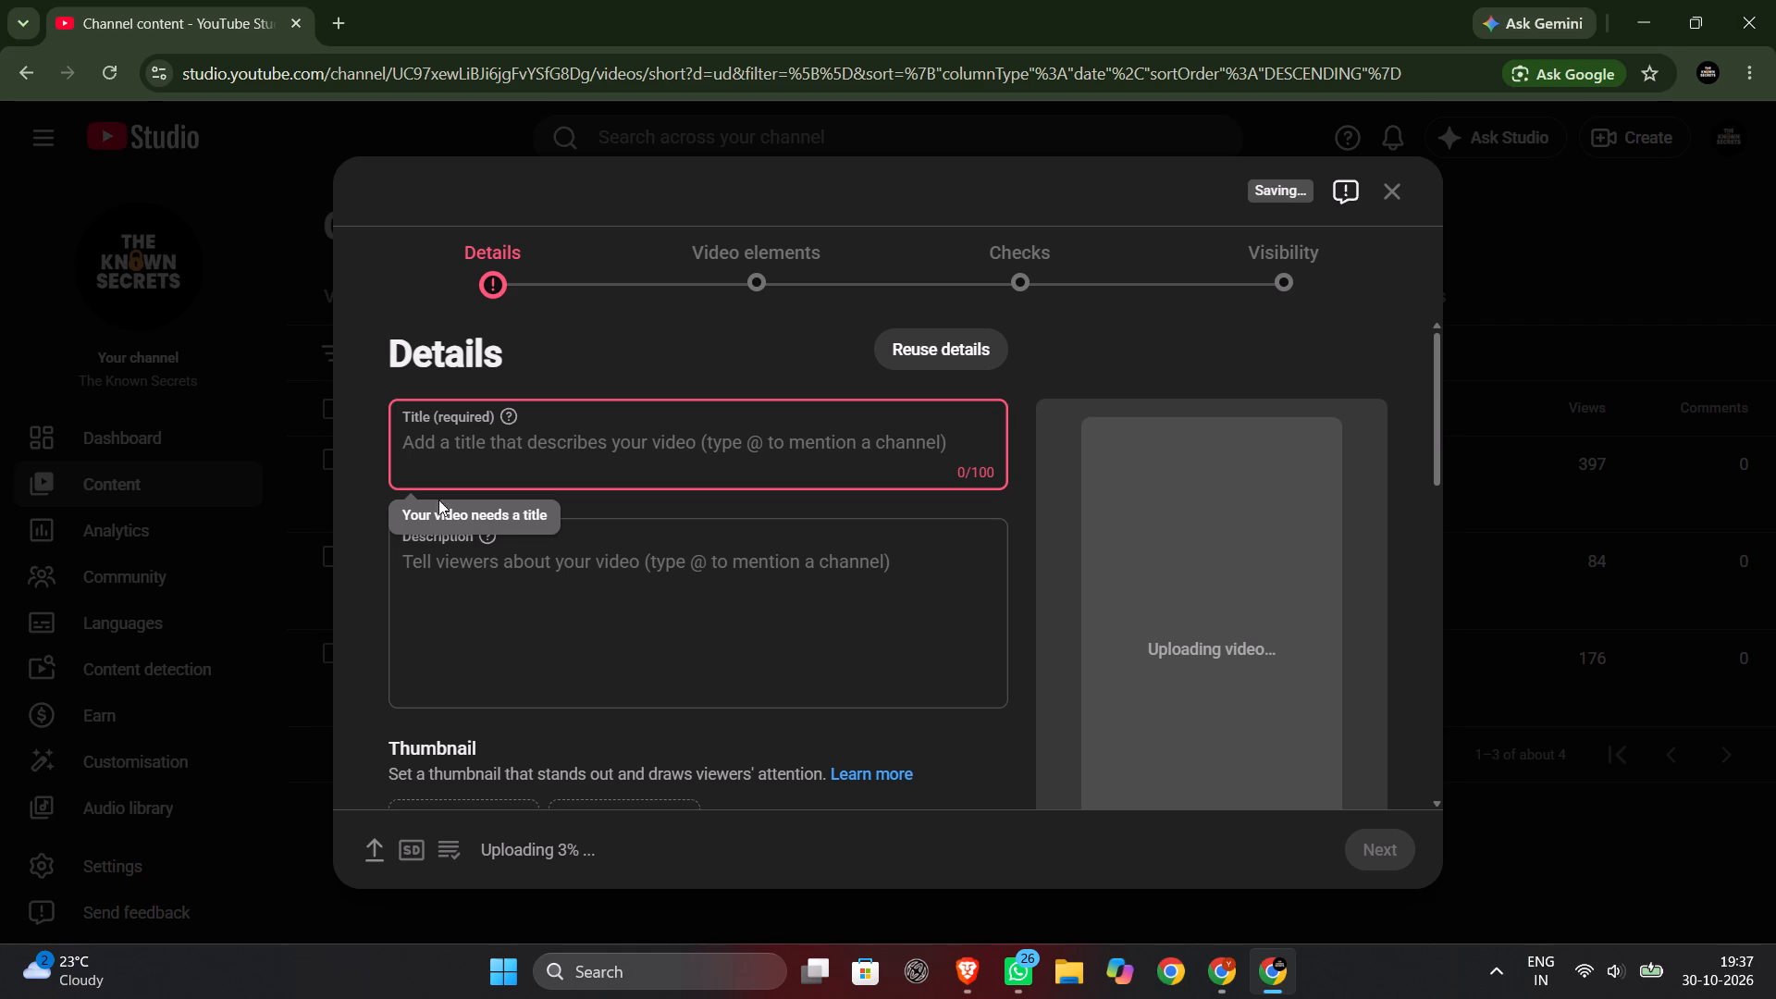
pyautogui.click(626, 603)
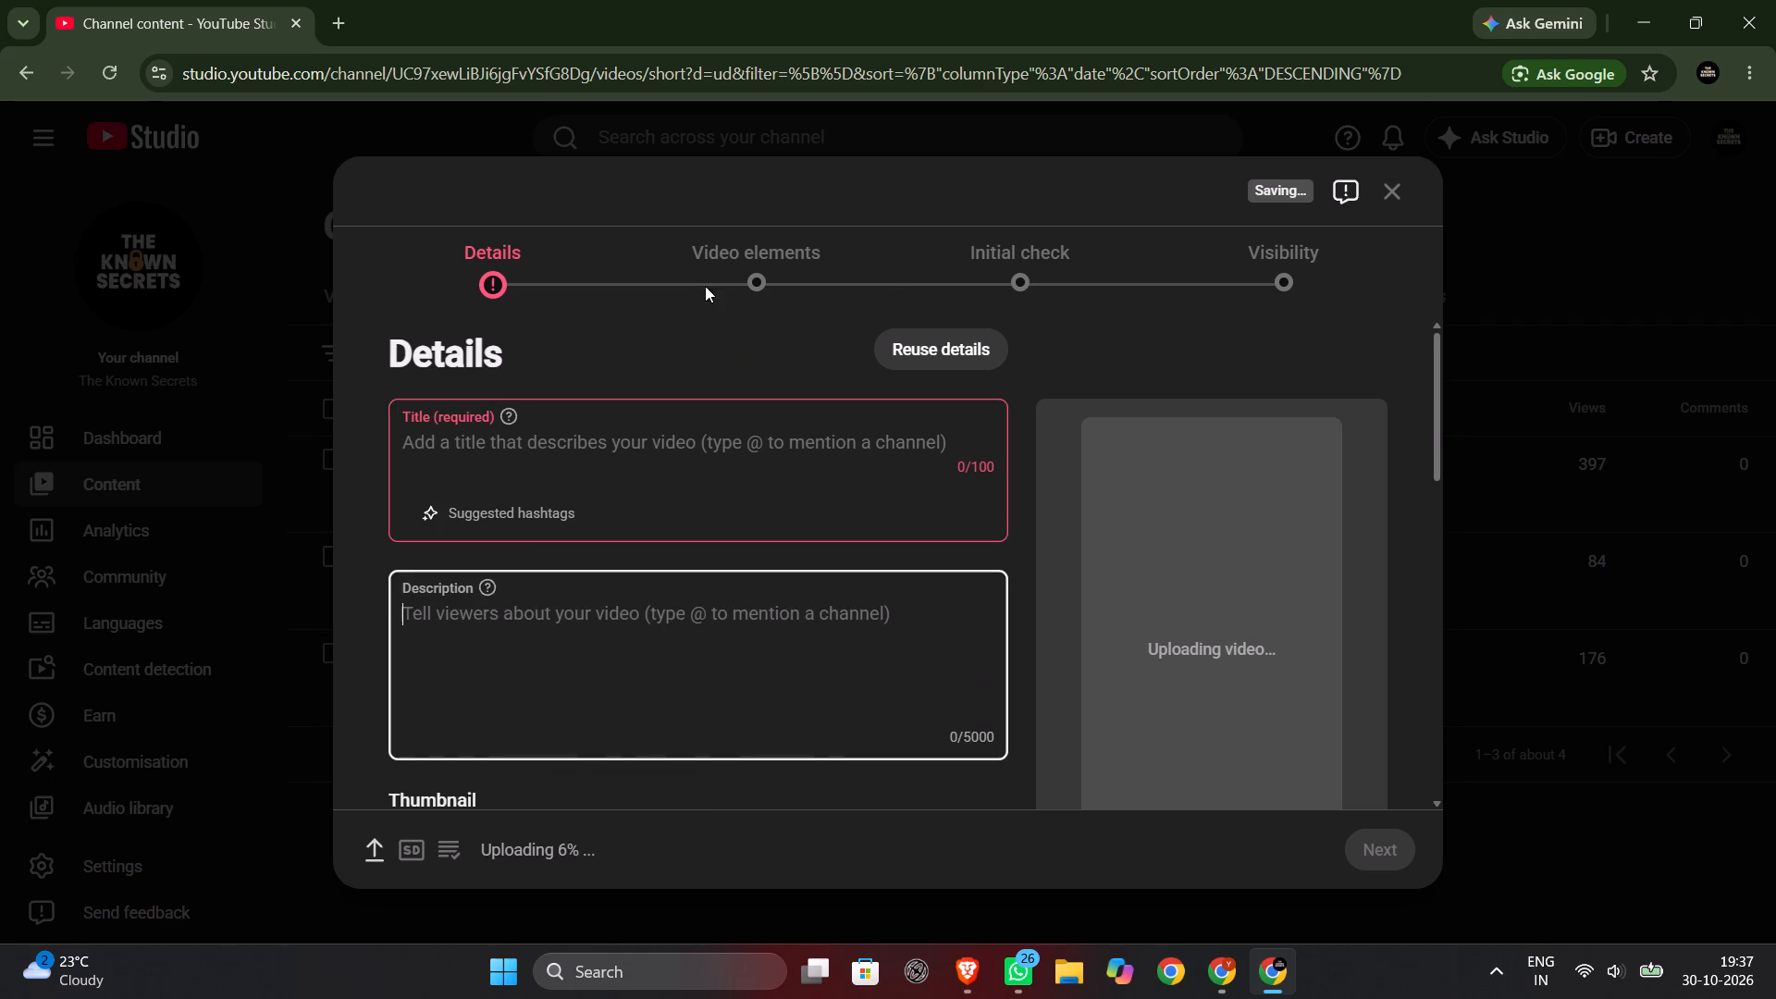
# Upload cover4.jpg.jpeg from the agatha-christie-11-missing-days project's Files folder as the video's thumbnail.
pyautogui.scroll(-2, 531, 768)
pyautogui.click(617, 729)
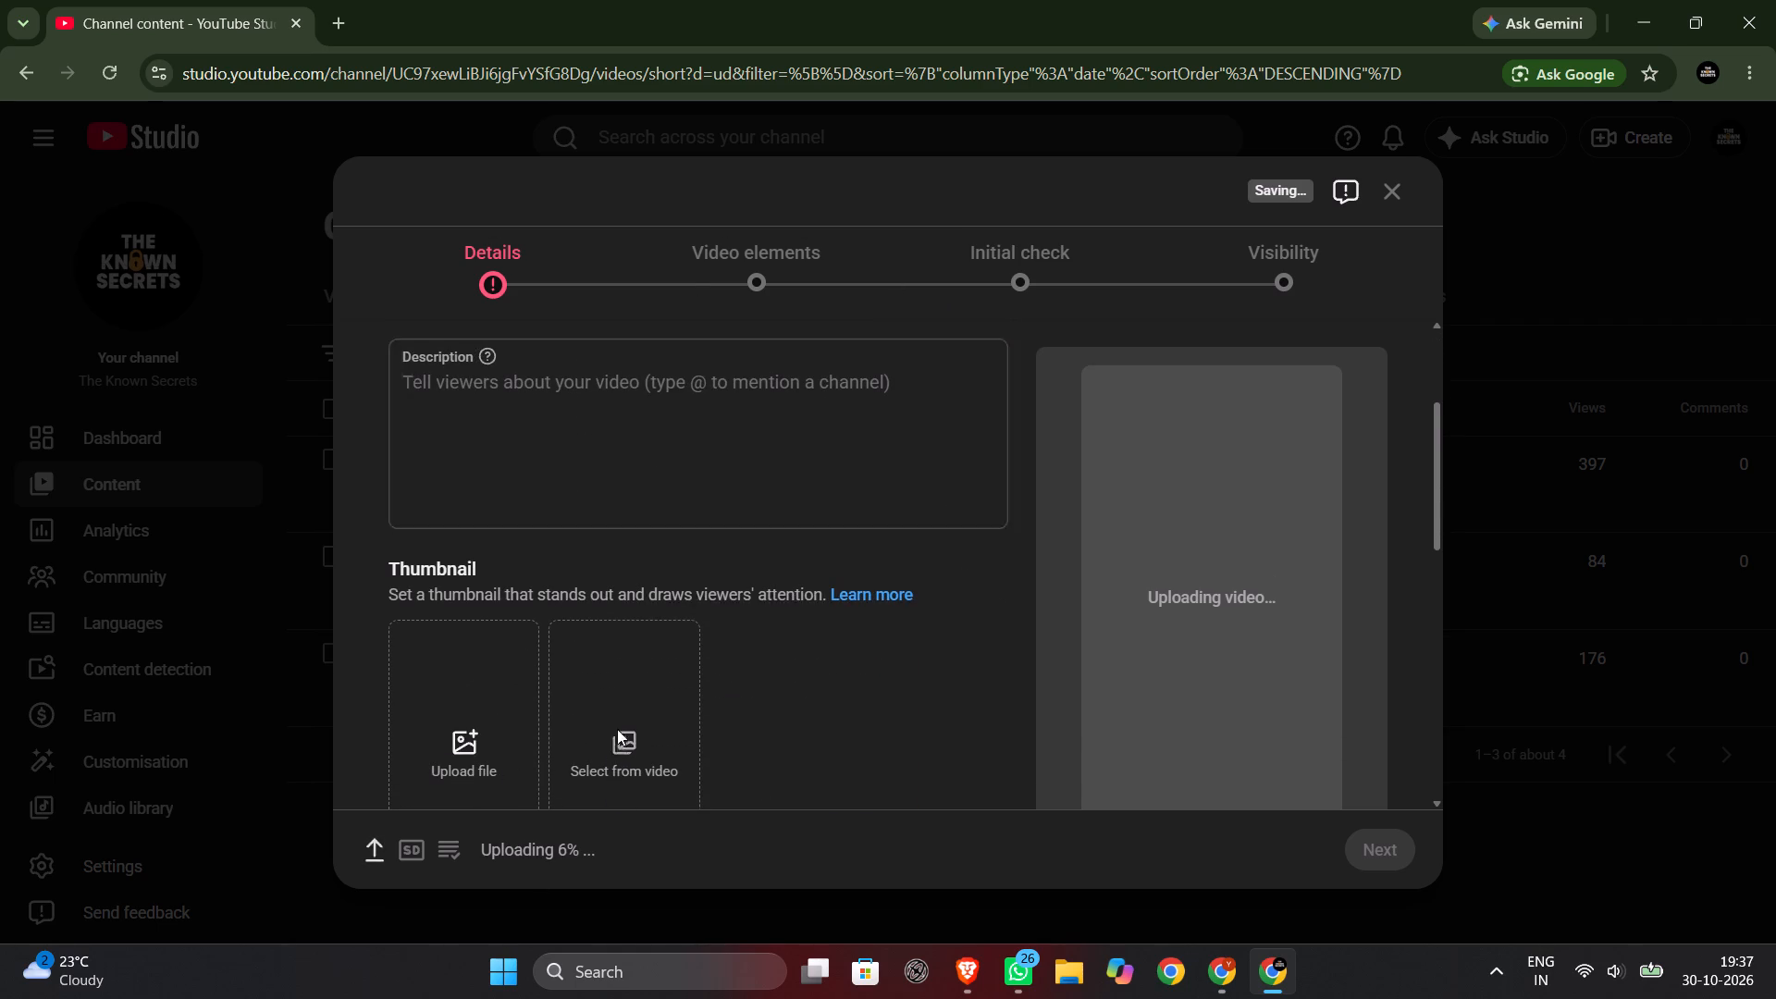
pyautogui.click(1210, 322)
pyautogui.click(528, 685)
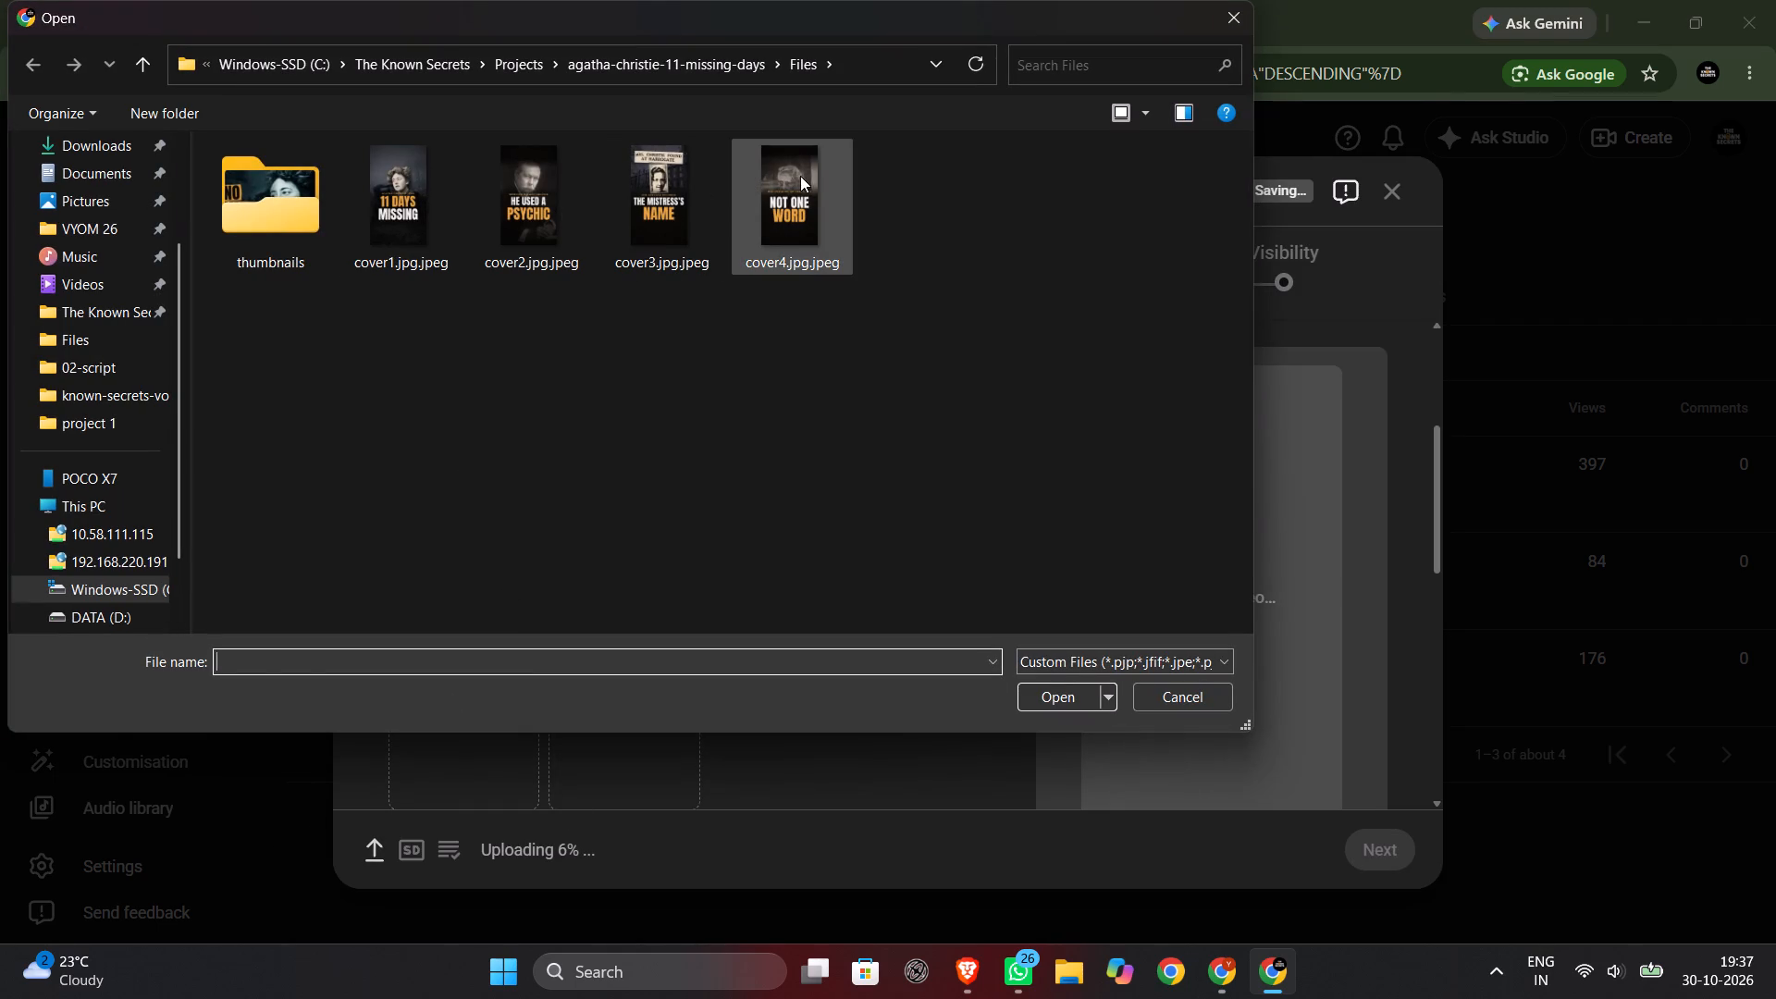
pyautogui.click(792, 181)
pyautogui.click(1054, 704)
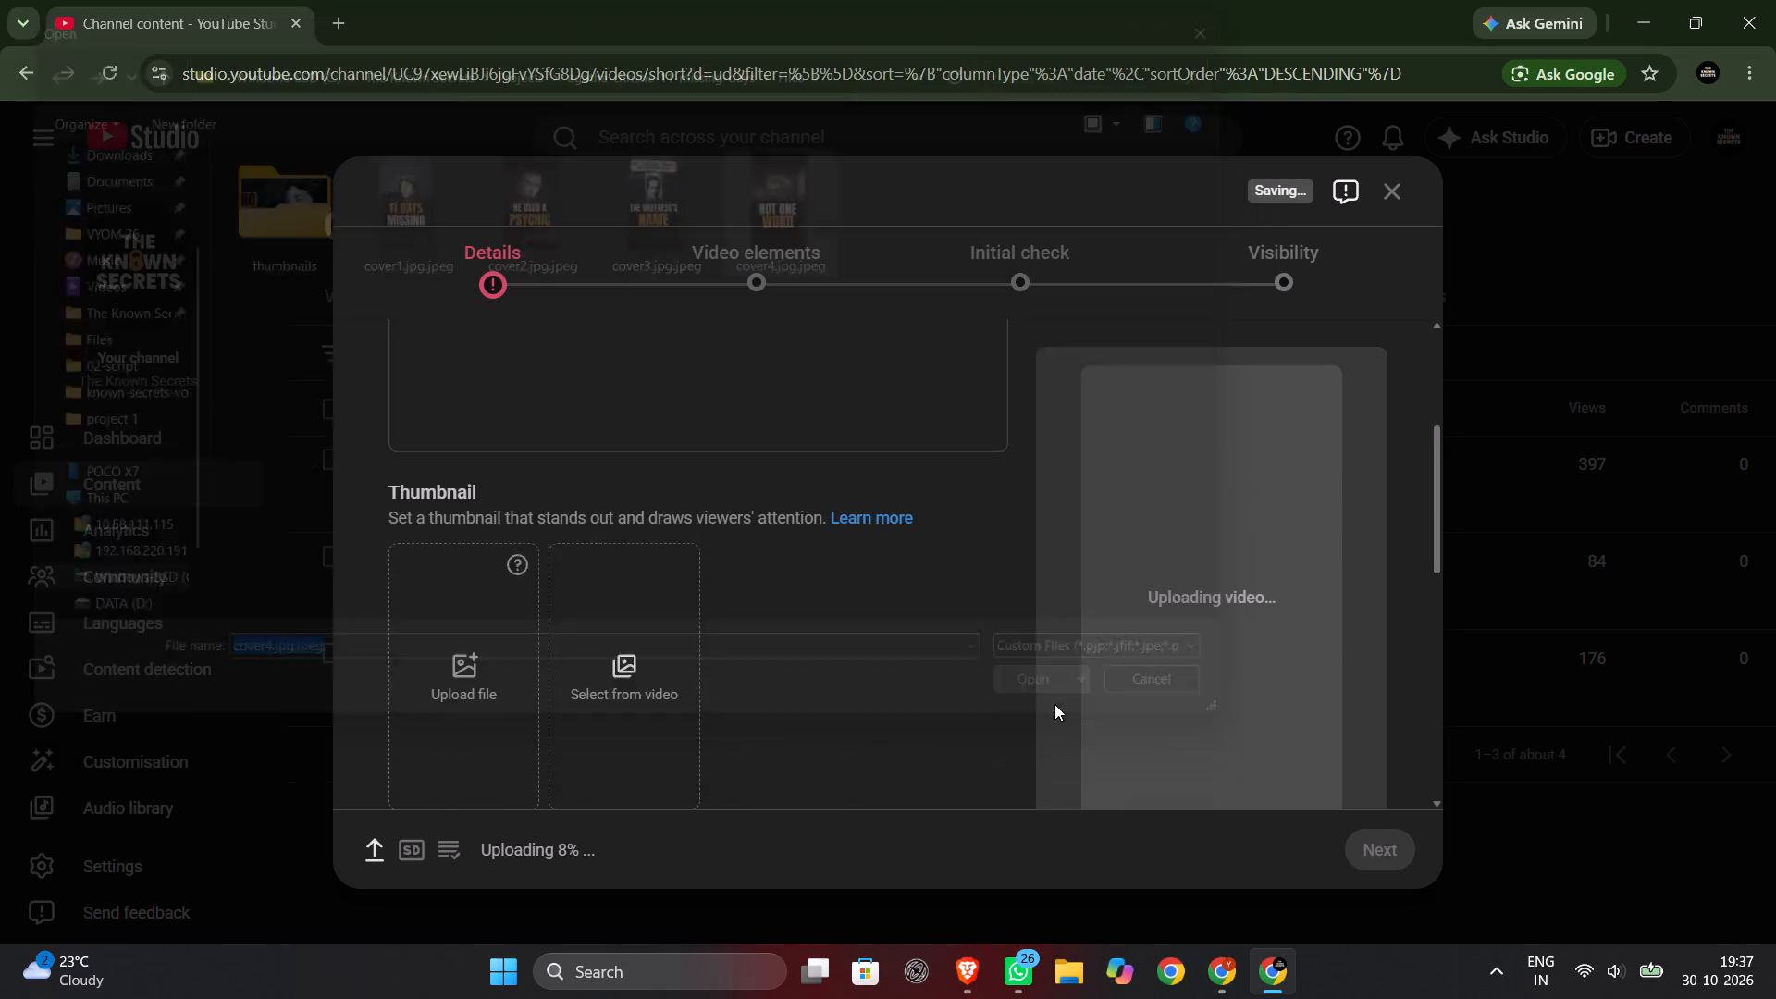
# Return to the video's title and description area and switch from YouTube Studio to another open window.
pyautogui.scroll(4, 778, 506)
pyautogui.hotkey('alt', 'Tab')
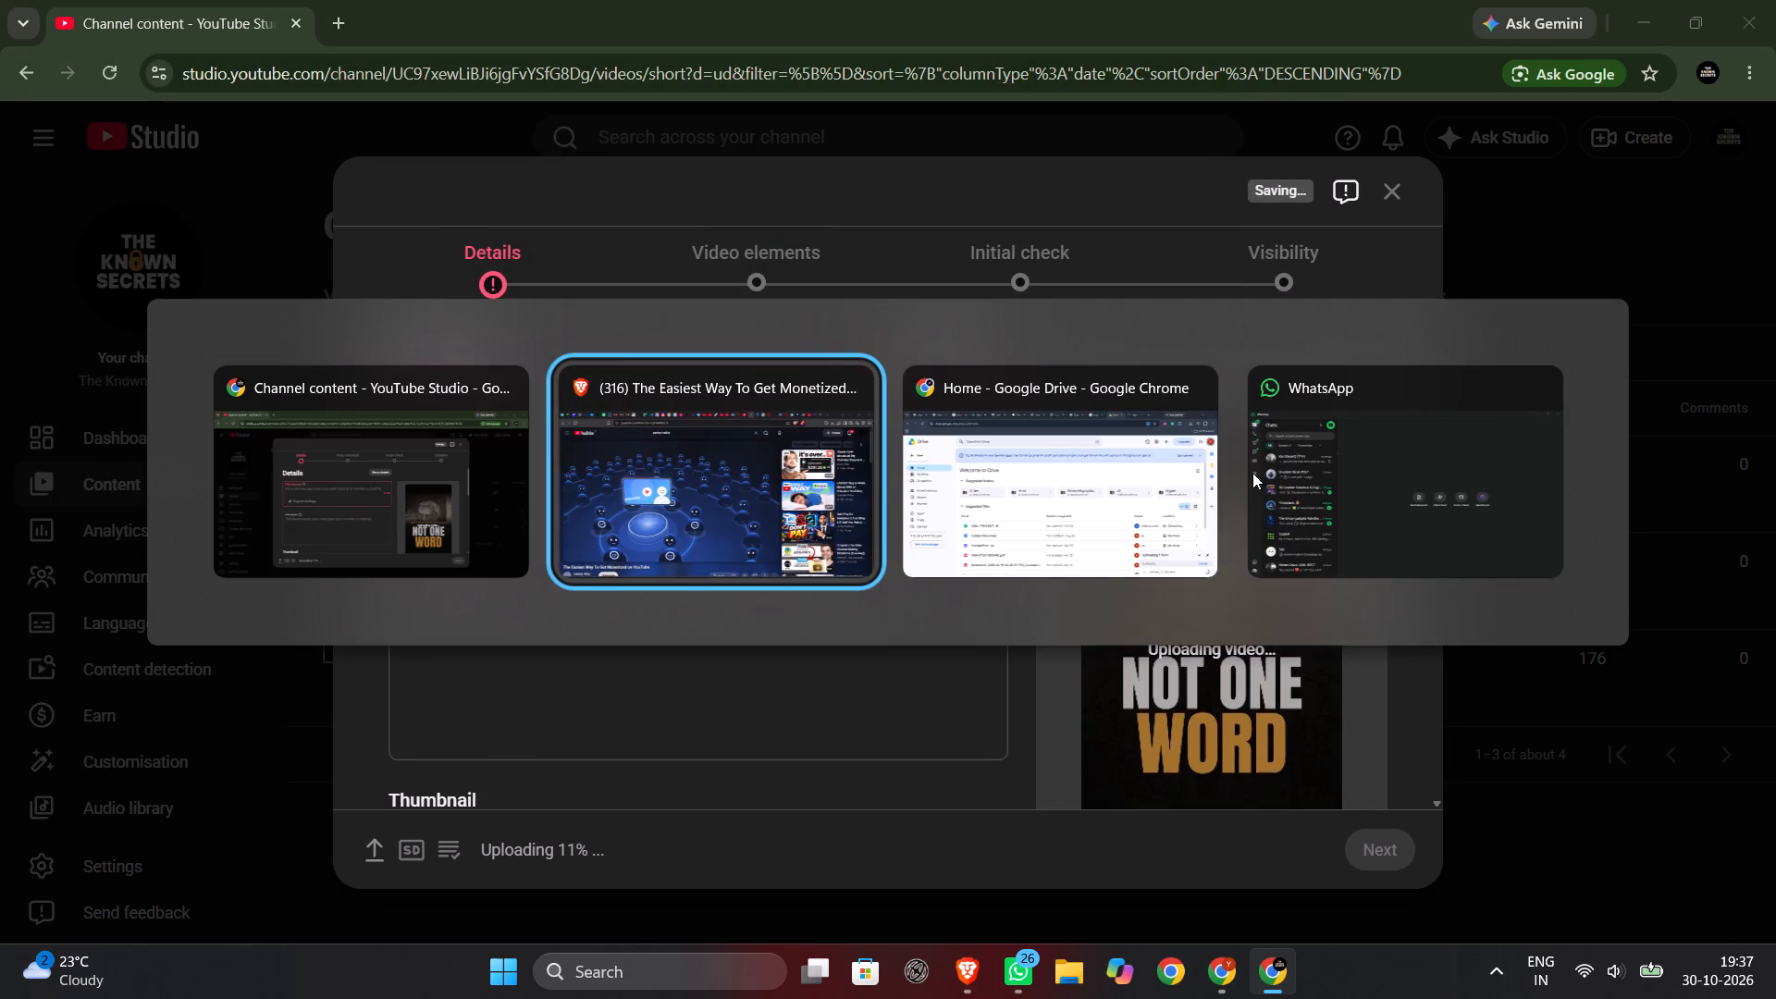
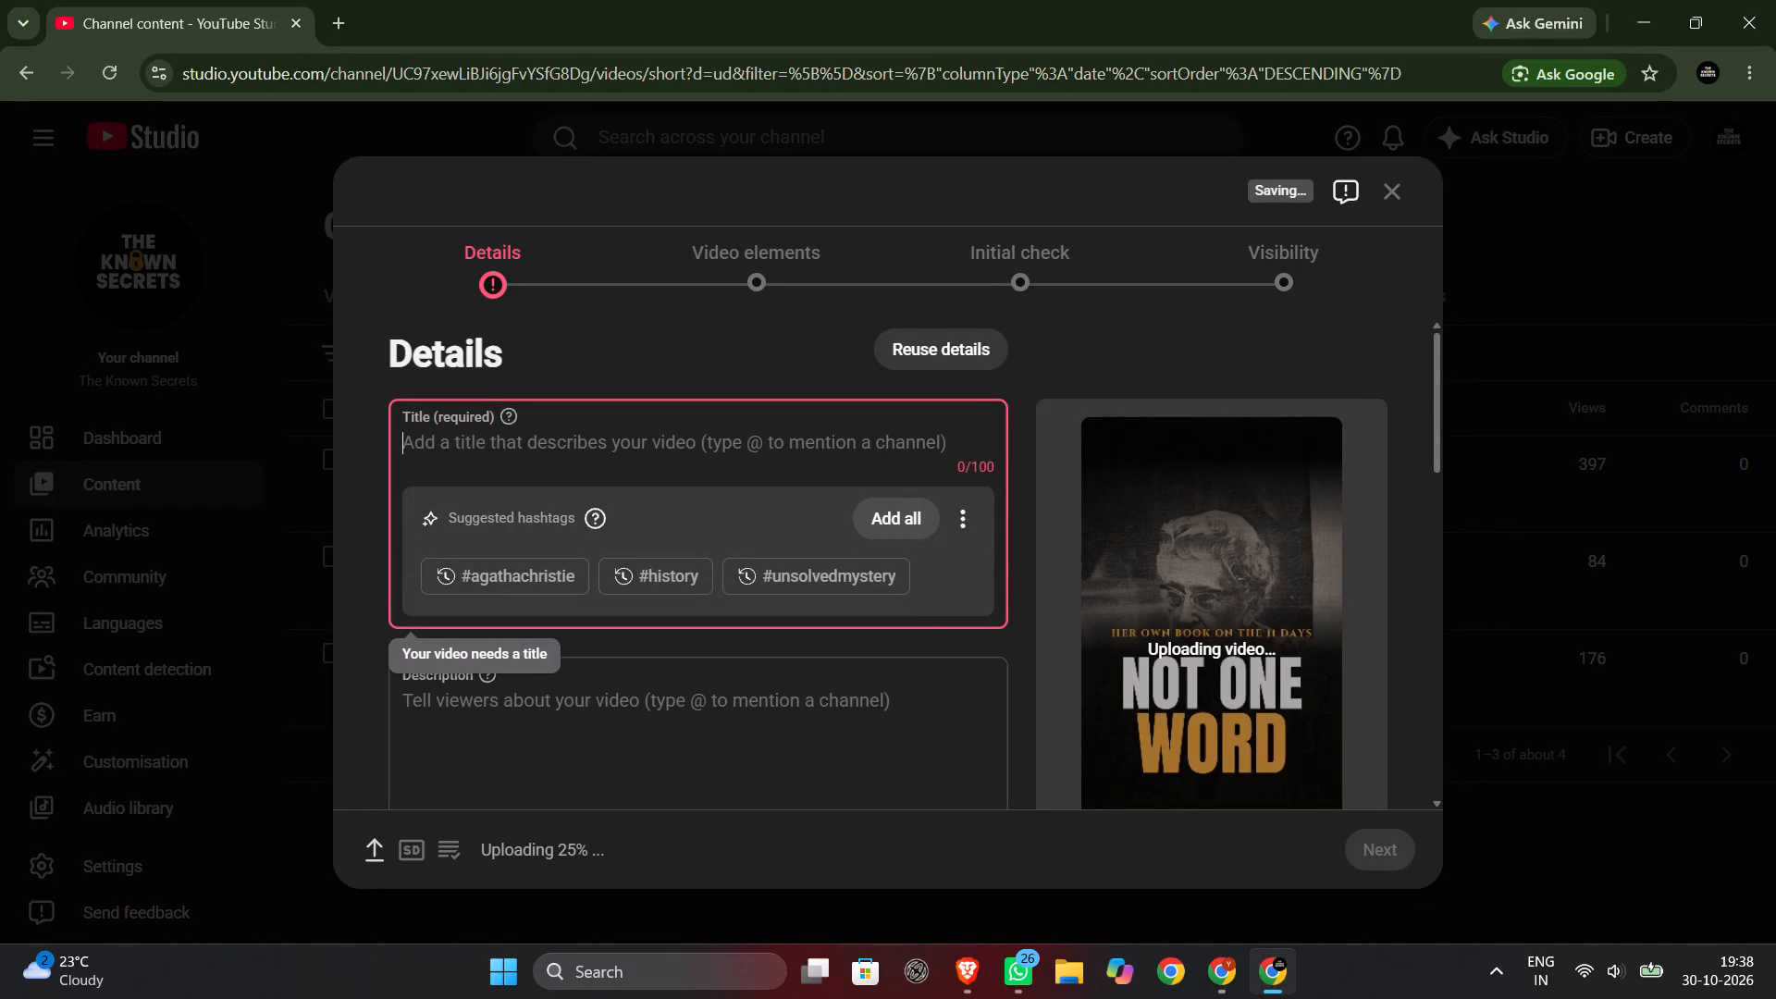
# Enter the new Short's title as "Her Own Autobiography Skips Her Life 11 Days #shorts".
pyautogui.hotkey('ctrl', 'v')
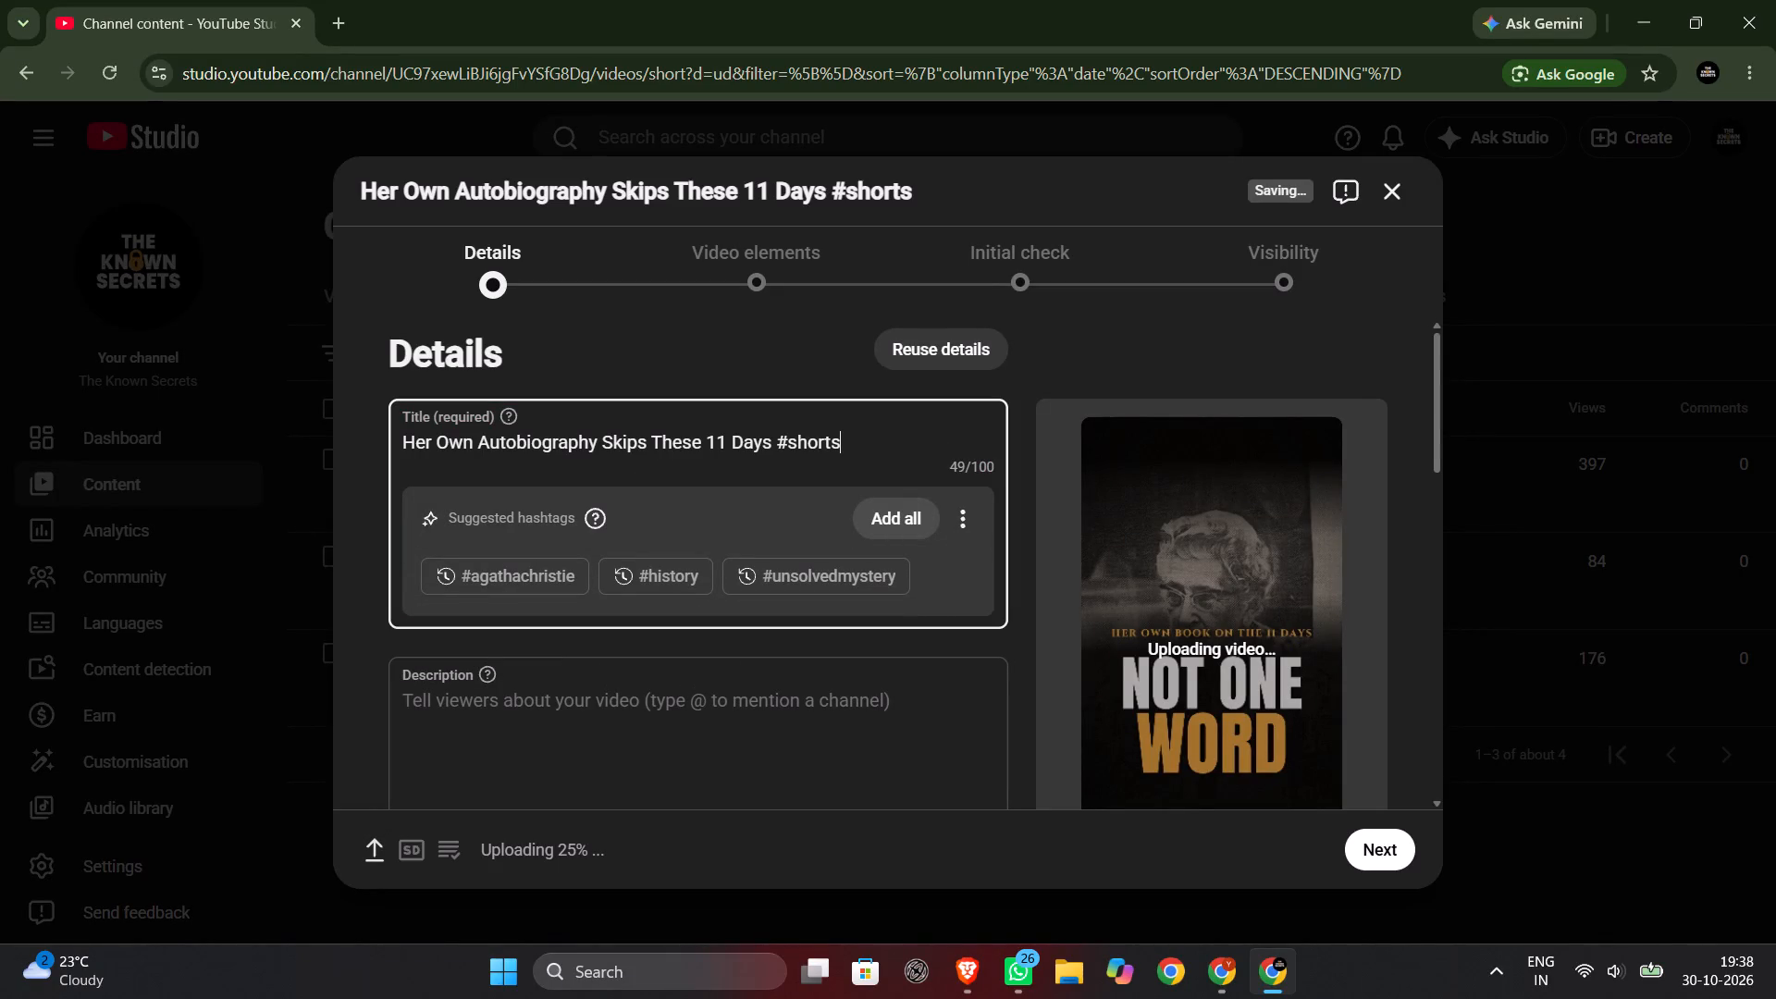
pyautogui.moveTo(702, 446); pyautogui.dragTo(644, 445)
pyautogui.moveTo(644, 445); pyautogui.dragTo(654, 445)
pyautogui.press('BackSpace')
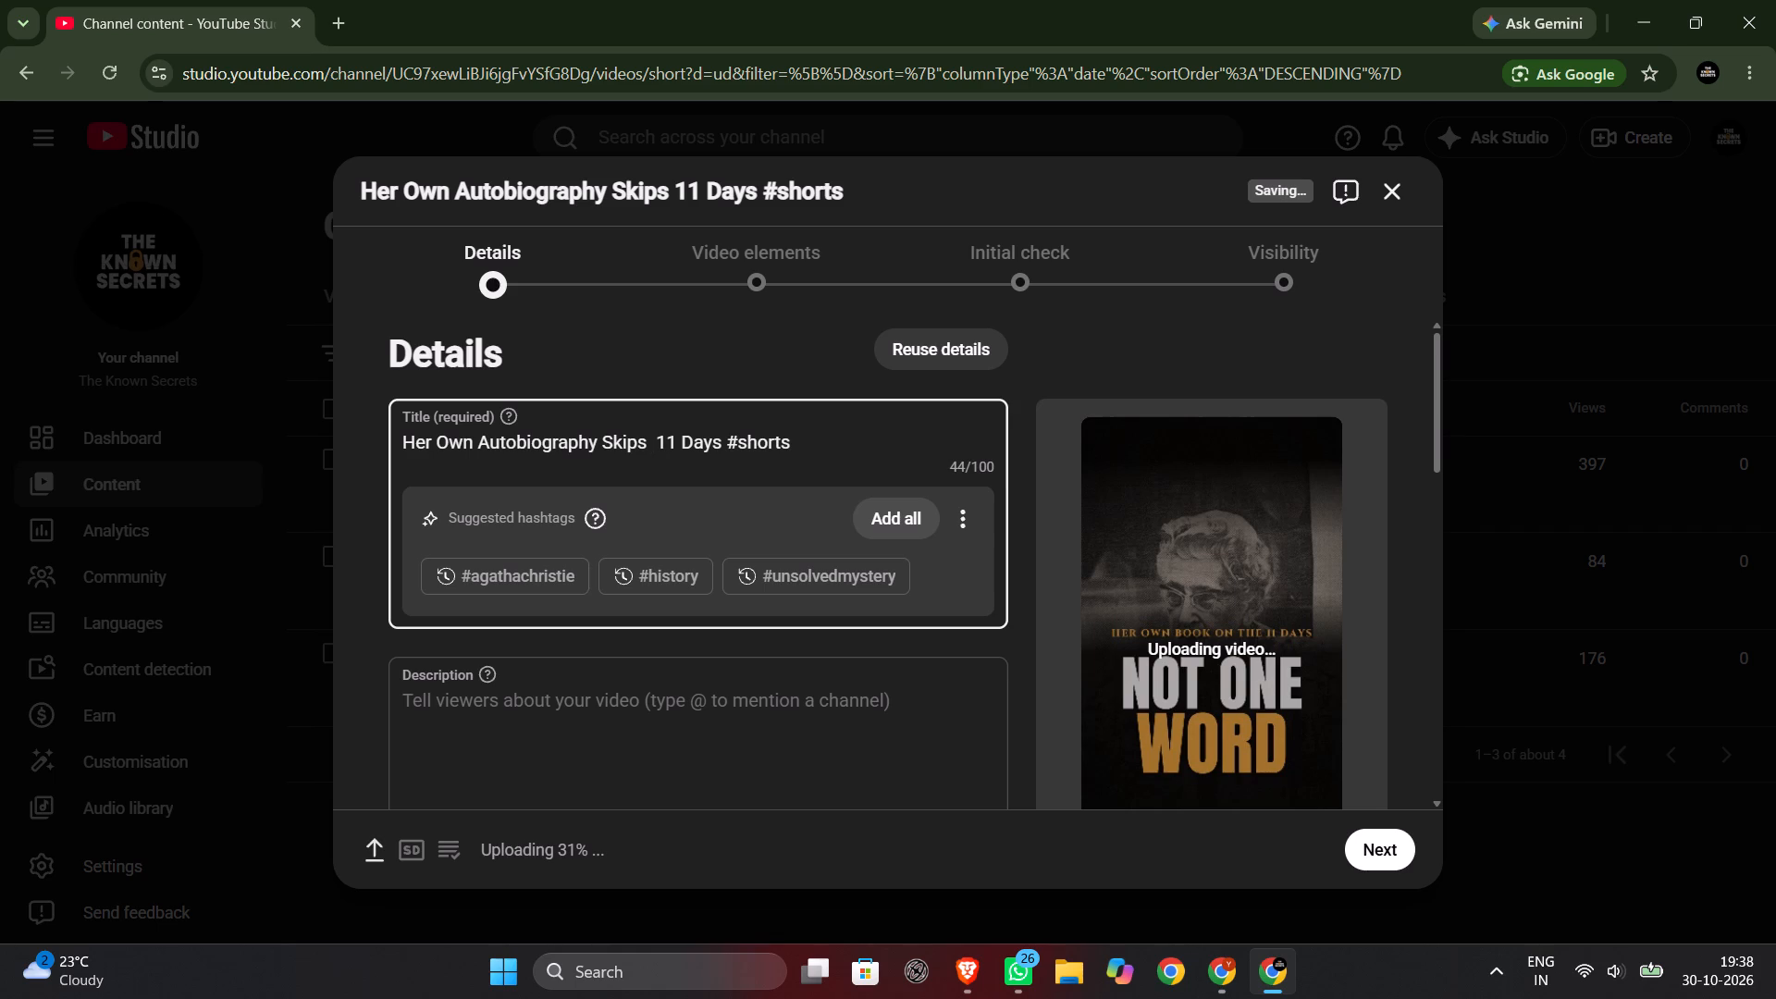
pyautogui.write('Her Life')
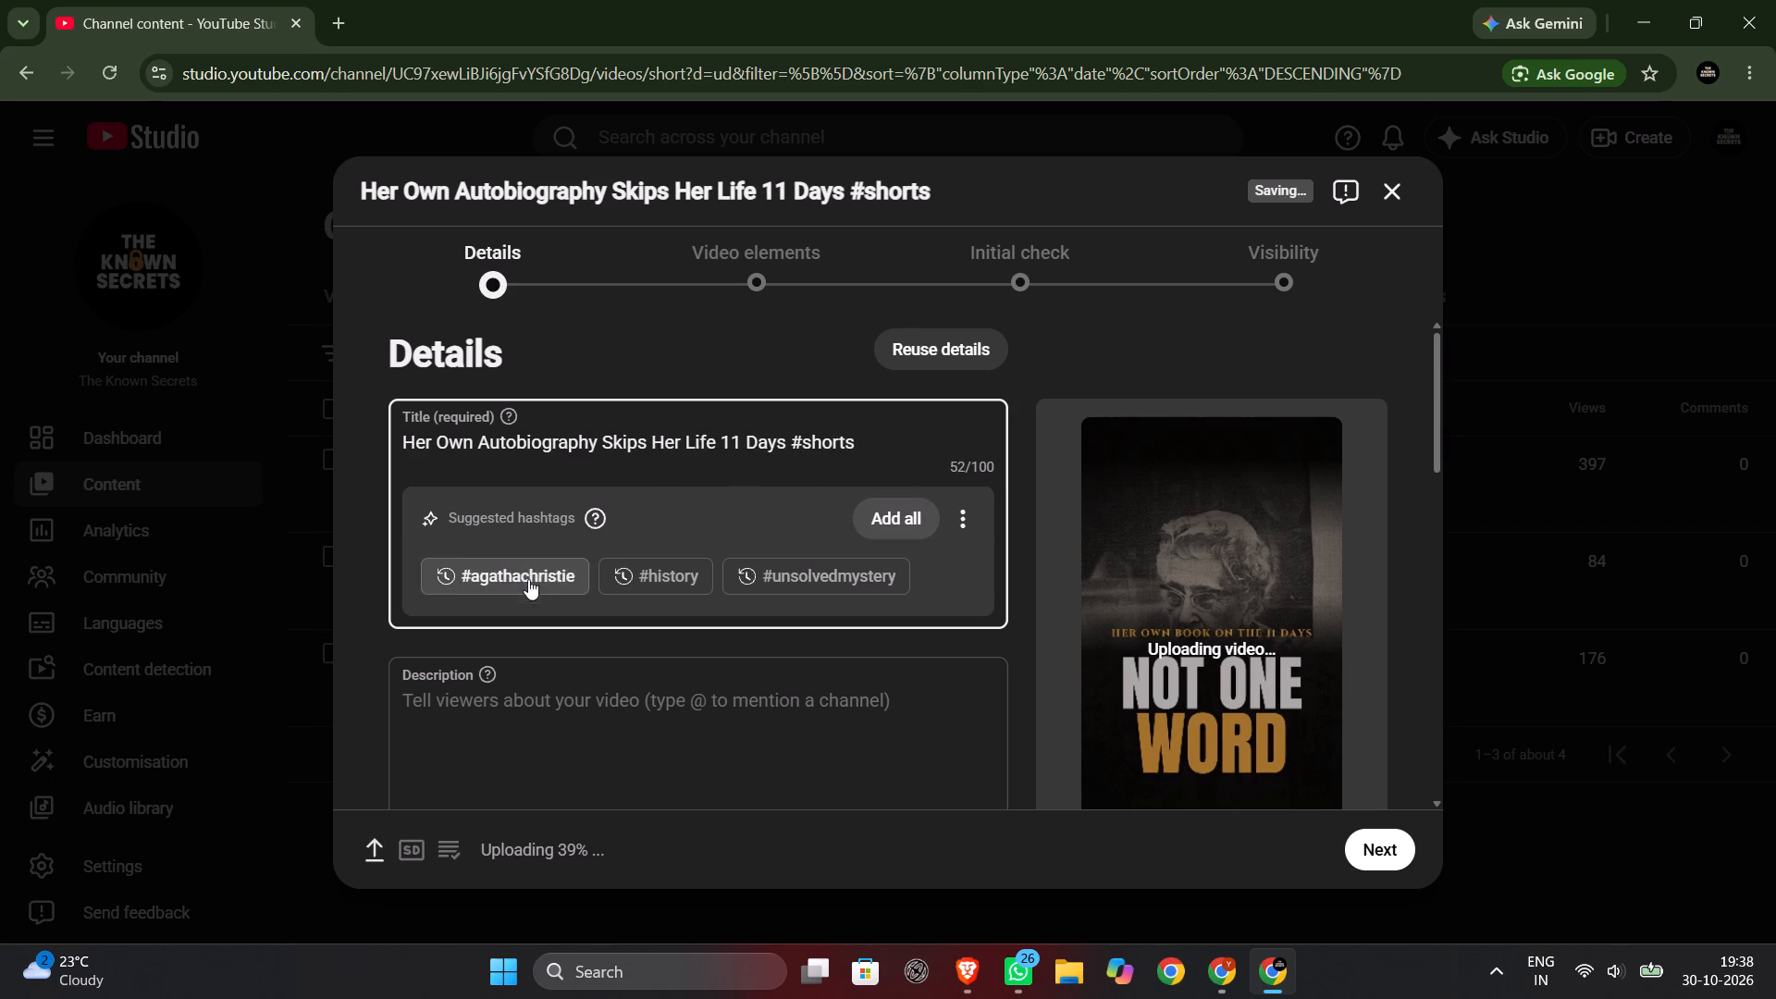
# Add the first two full sets of suggested hashtags to the title and delete #conandoyle and #harrogate from it.
pyautogui.click(883, 521)
pyautogui.click(908, 547)
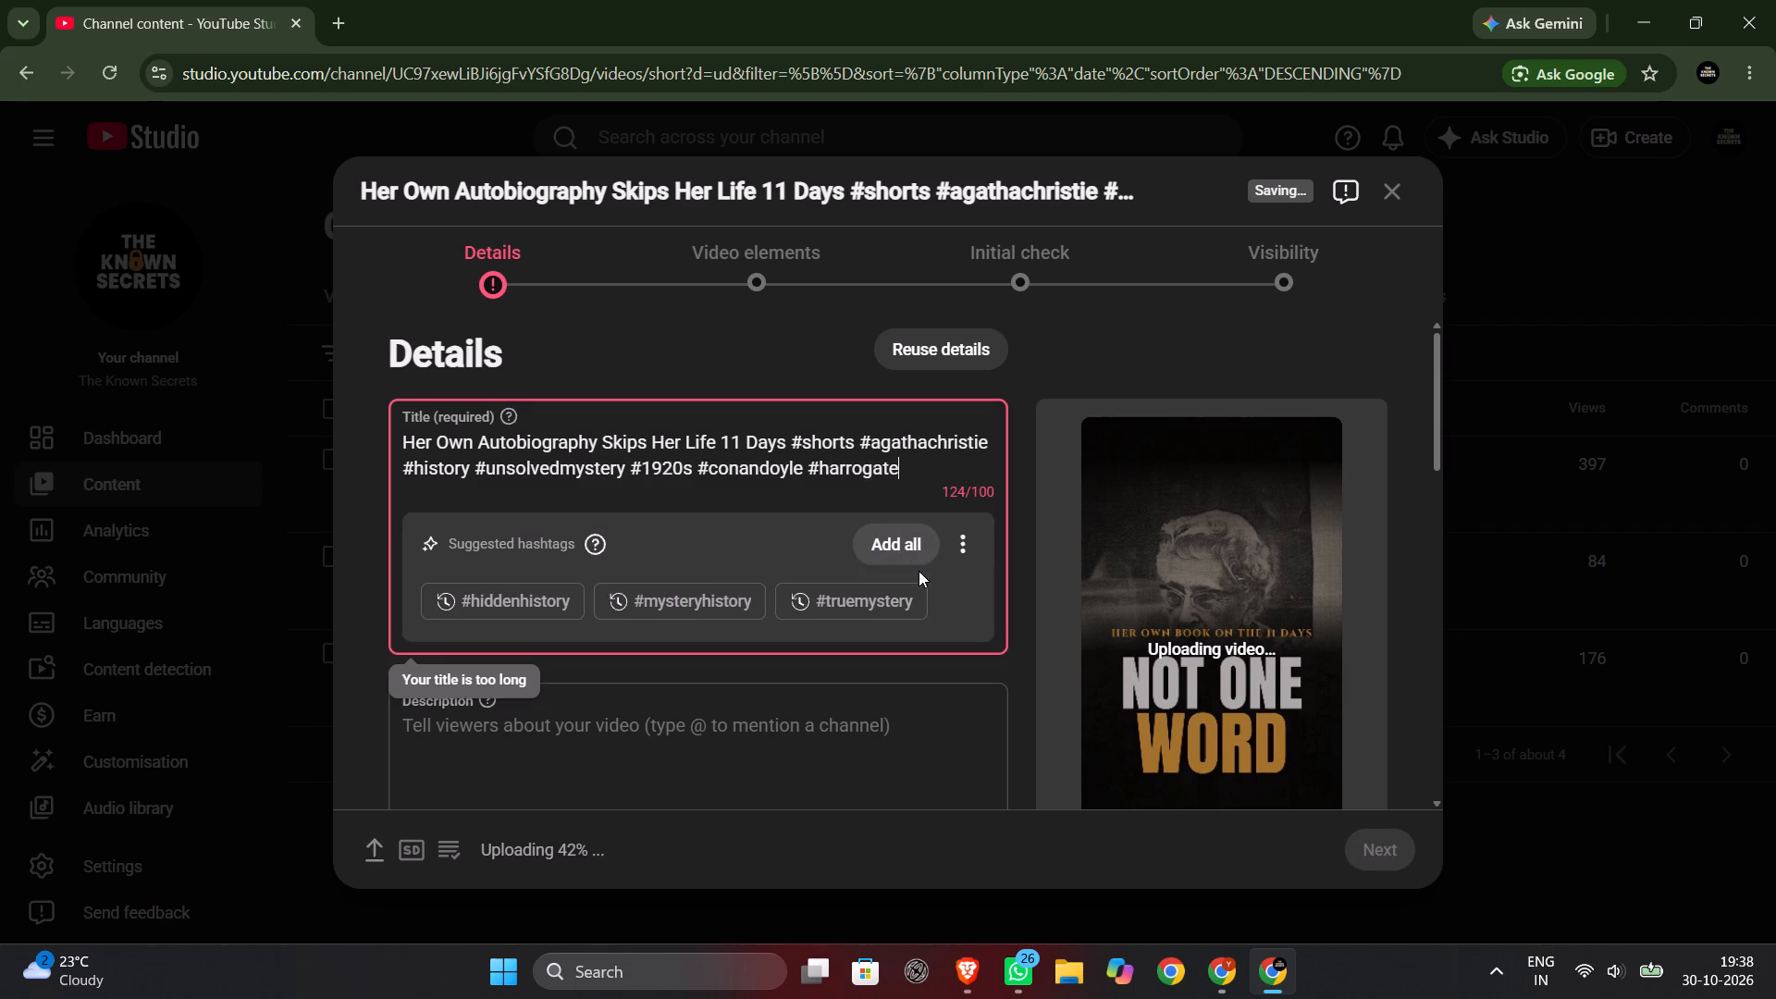
pyautogui.moveTo(915, 471); pyautogui.dragTo(789, 480)
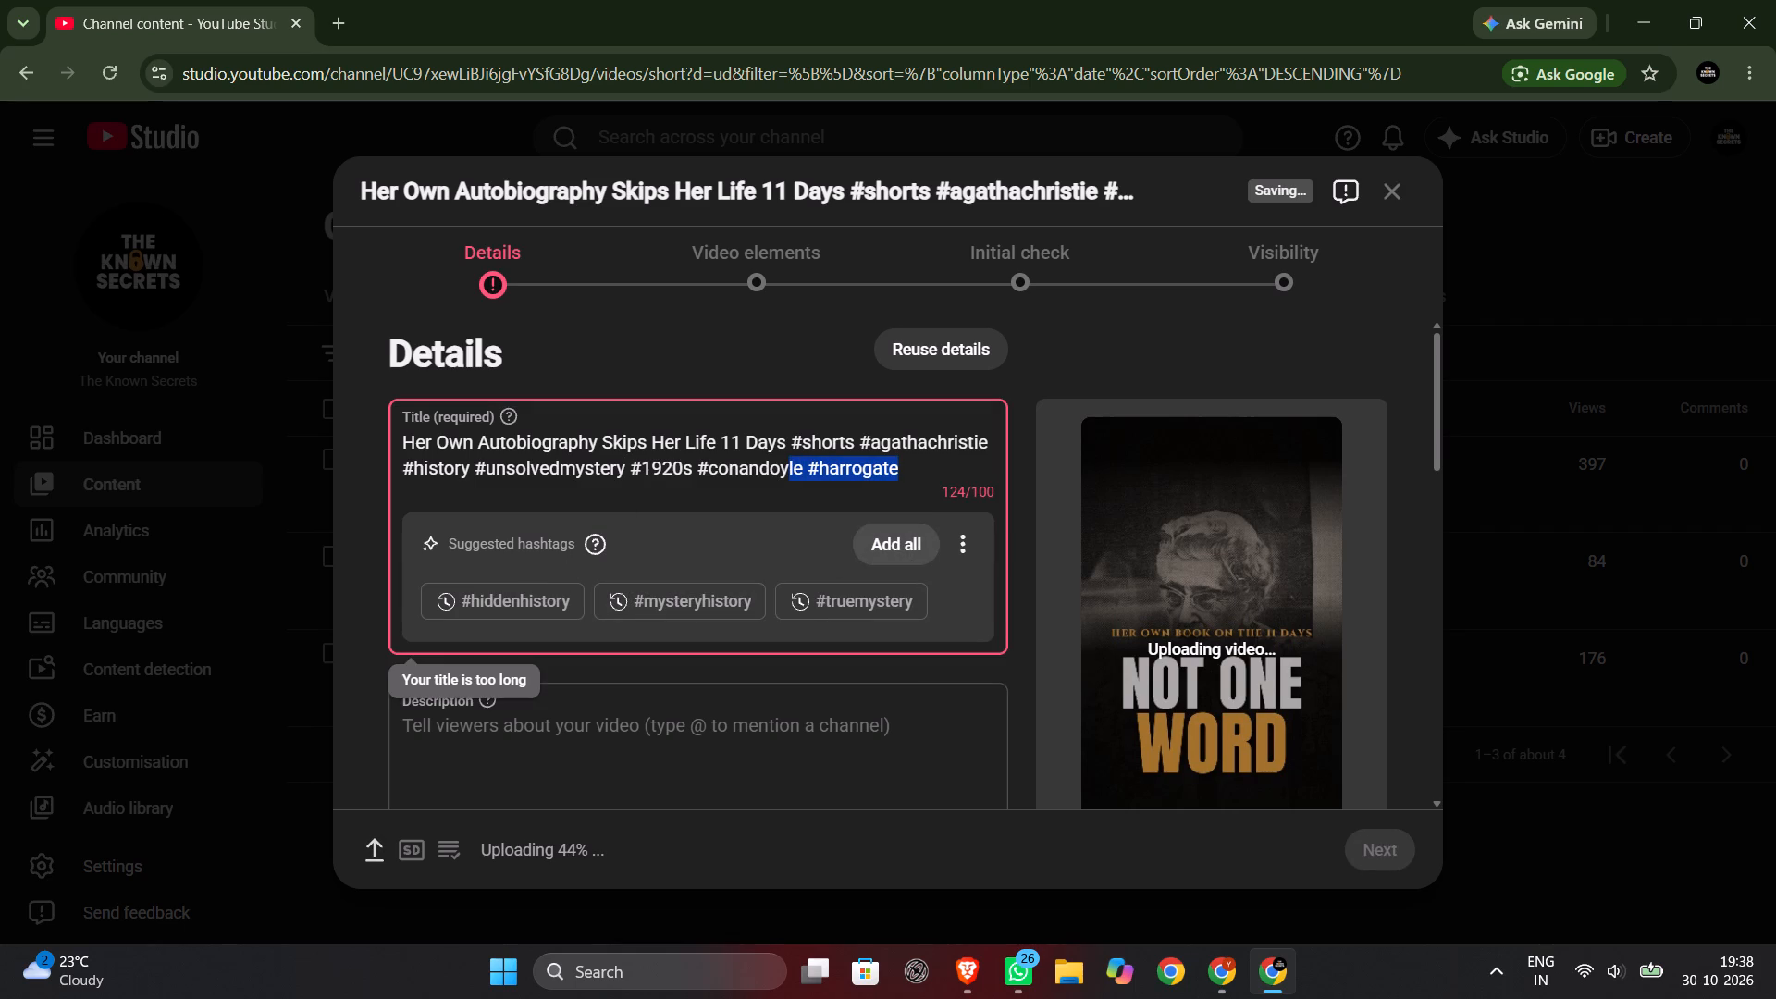
pyautogui.moveTo(789, 480); pyautogui.dragTo(693, 473)
pyautogui.press('BackSpace')
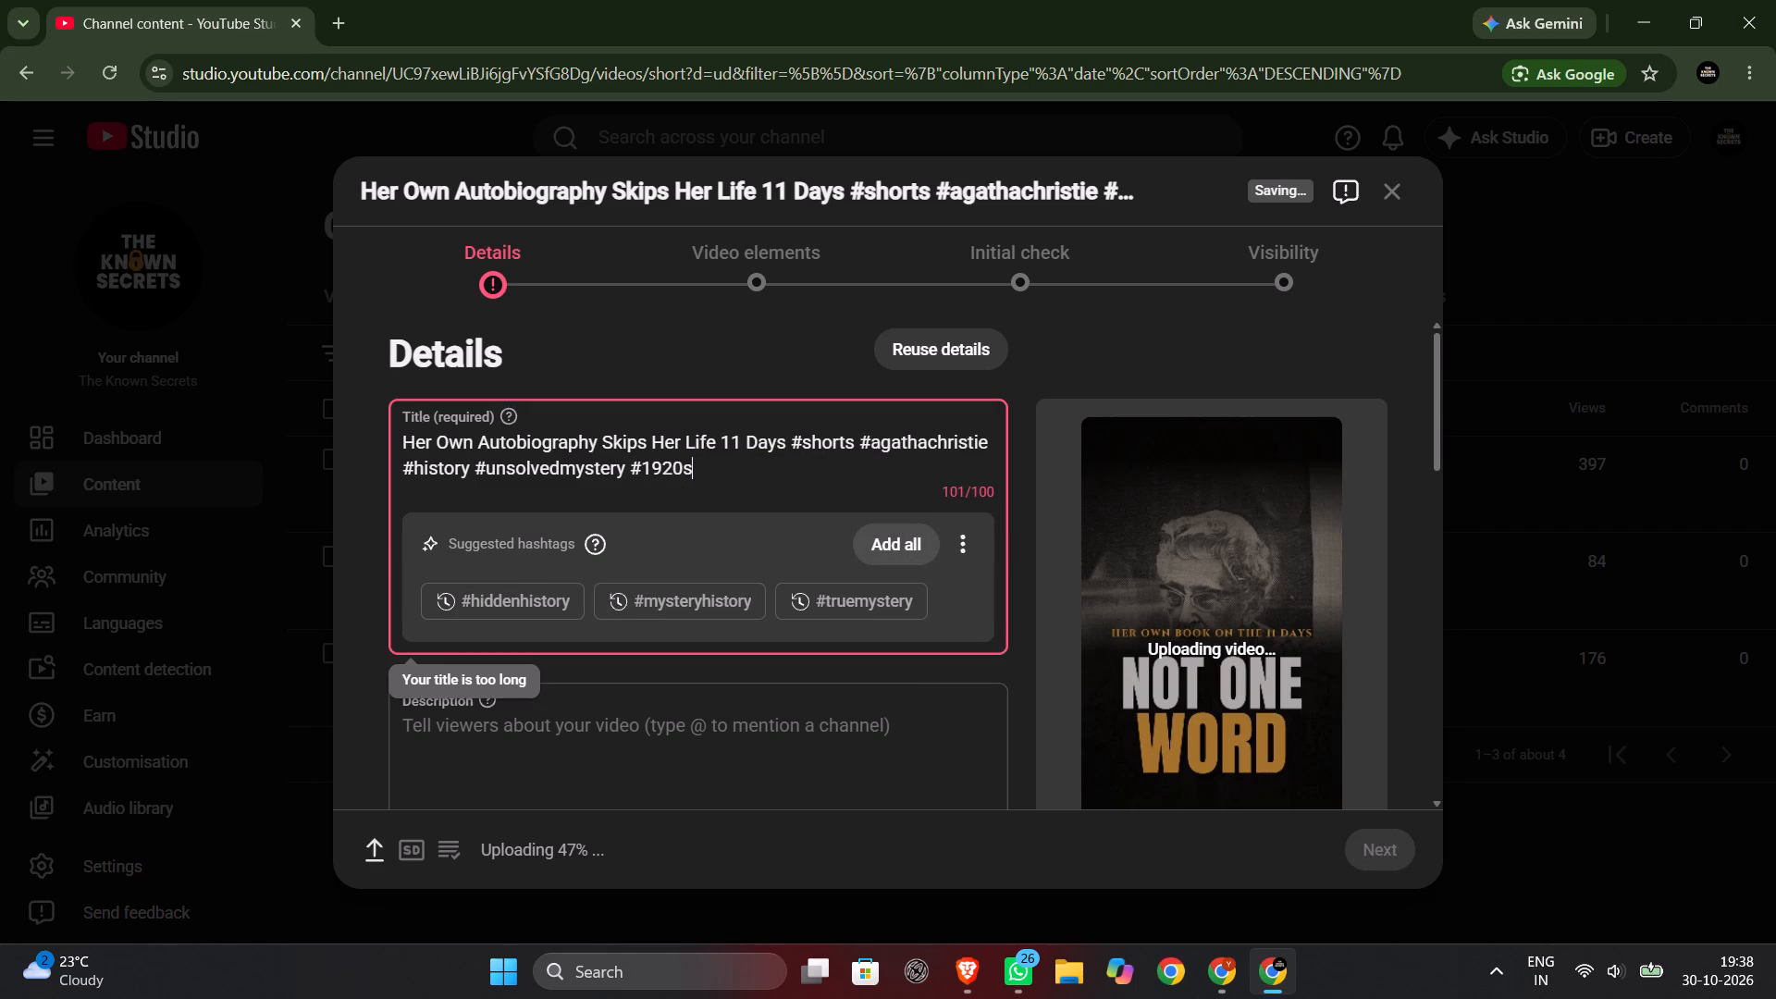
pyautogui.click(827, 490)
# Replace #unsolvedmystery in the title with the suggested hashtag #unsolvedcases, deleting the leftover word "mystery".
pyautogui.click(560, 464)
pyautogui.press('BackSpace')
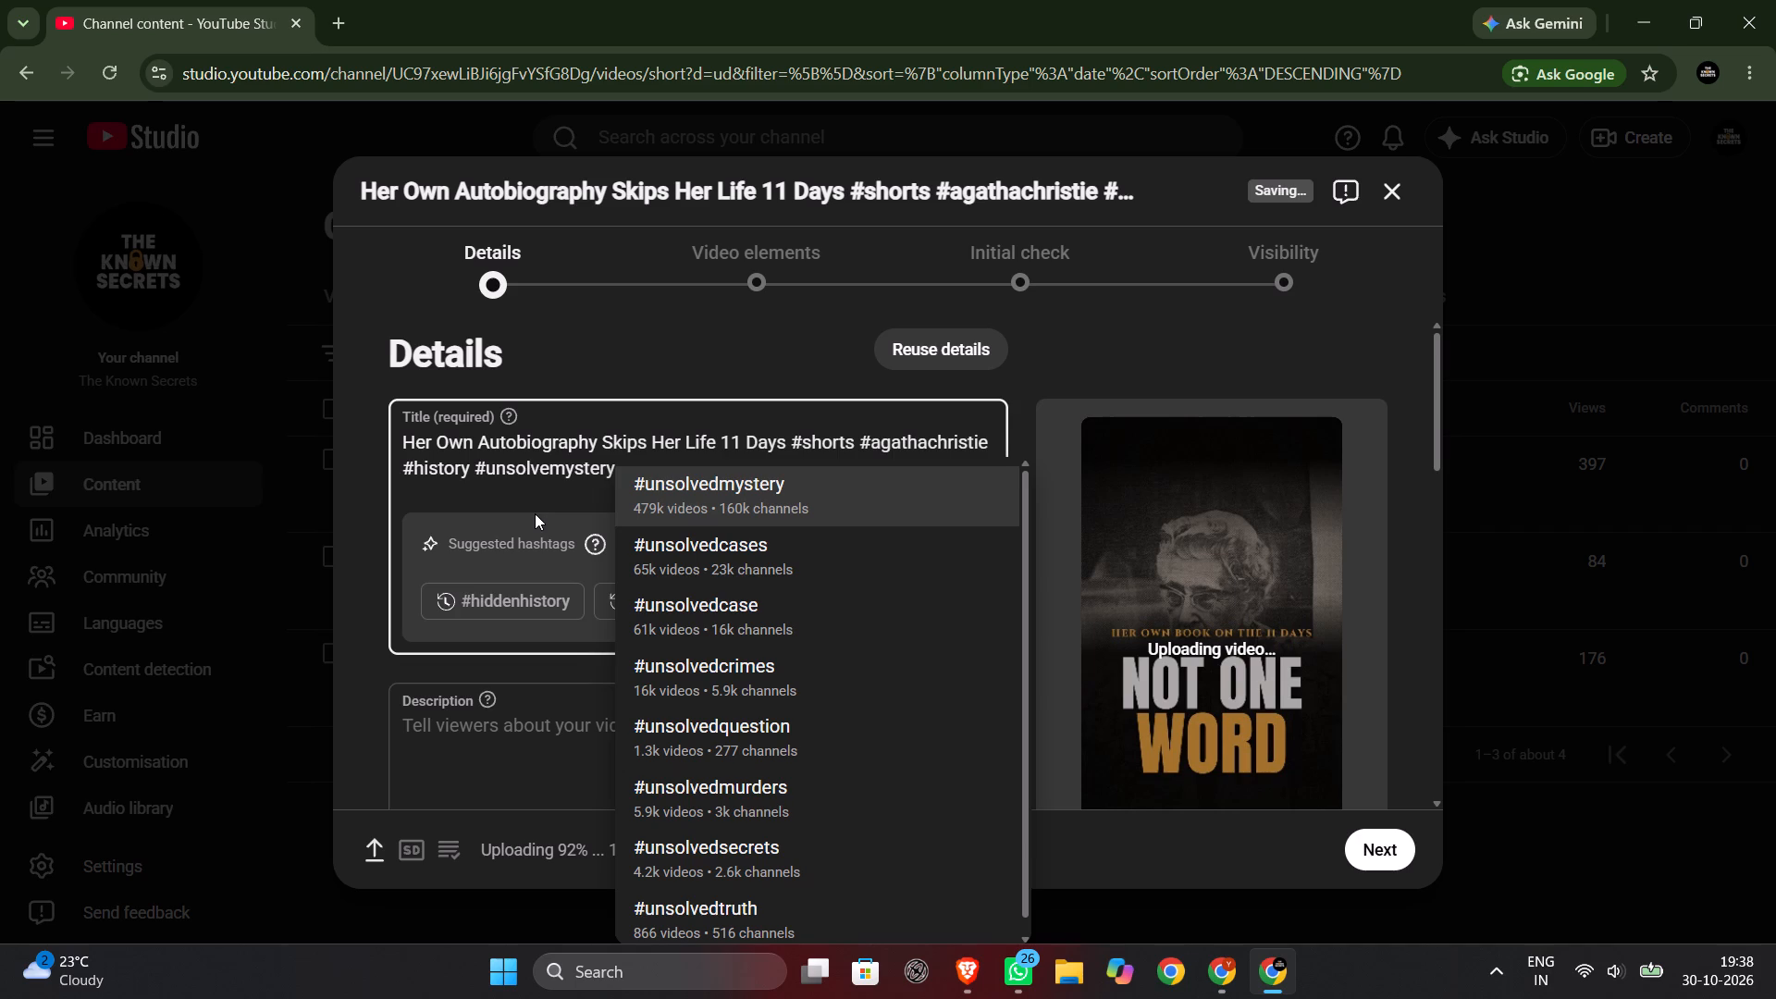
pyautogui.click(771, 554)
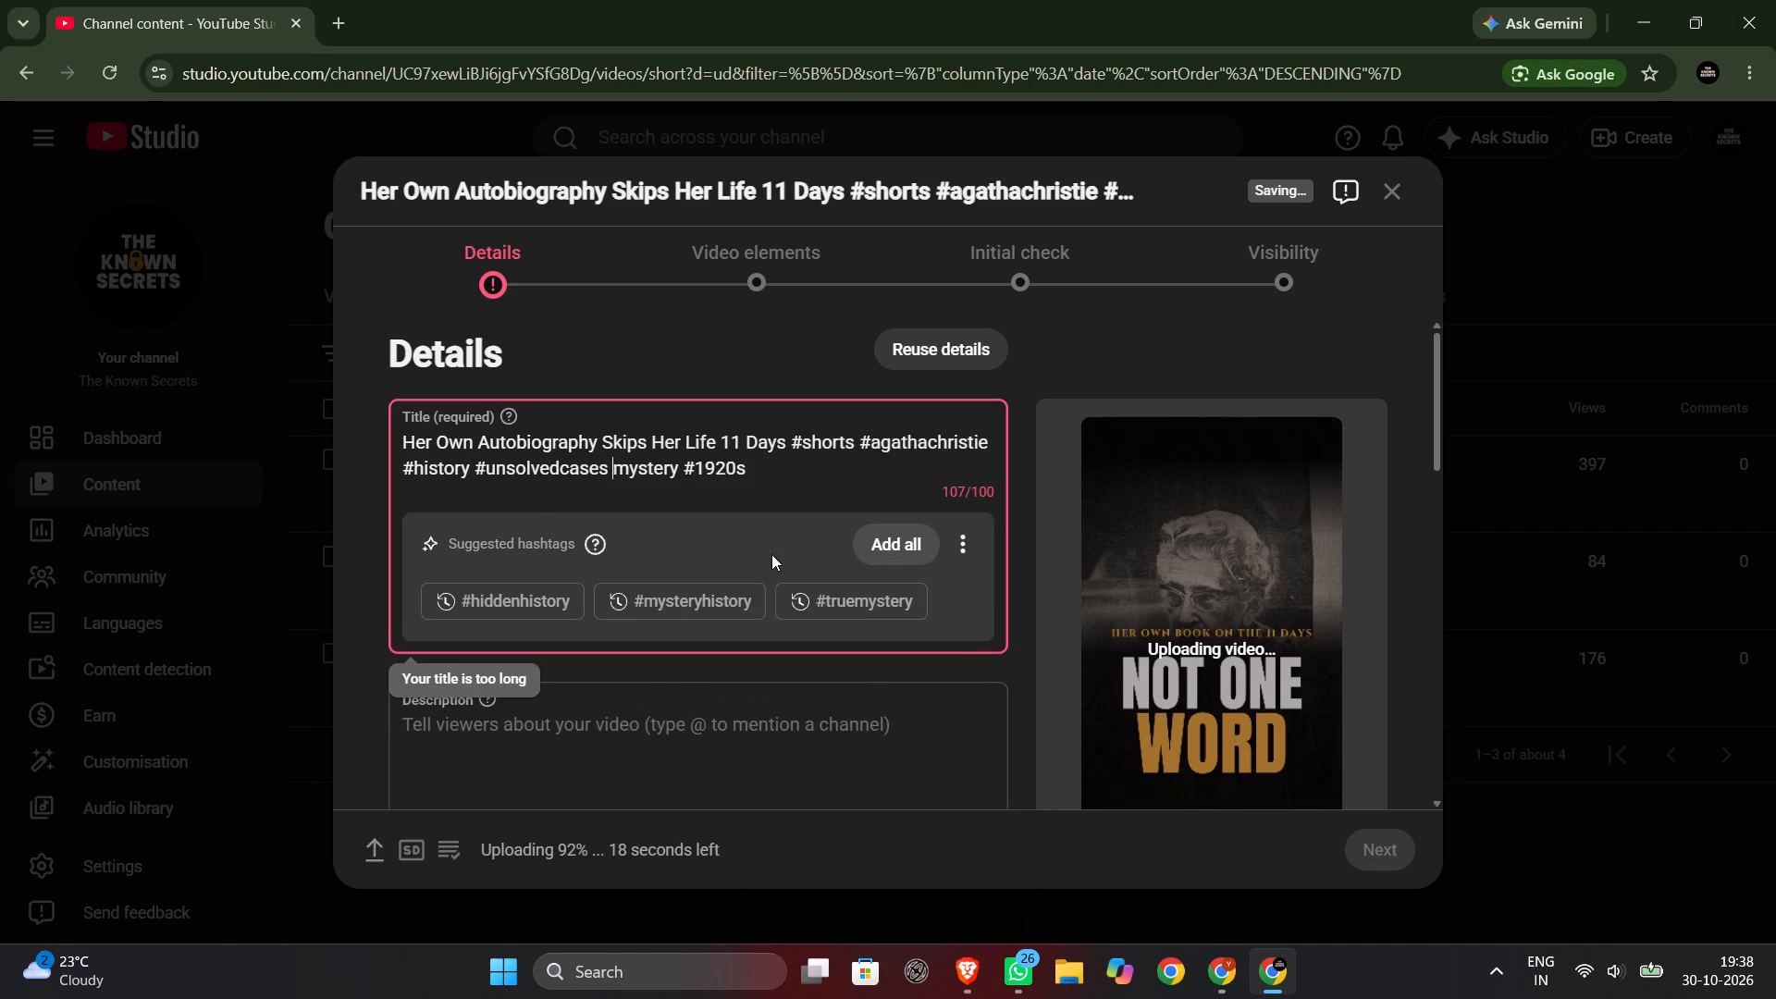
pyautogui.moveTo(673, 468); pyautogui.dragTo(632, 484)
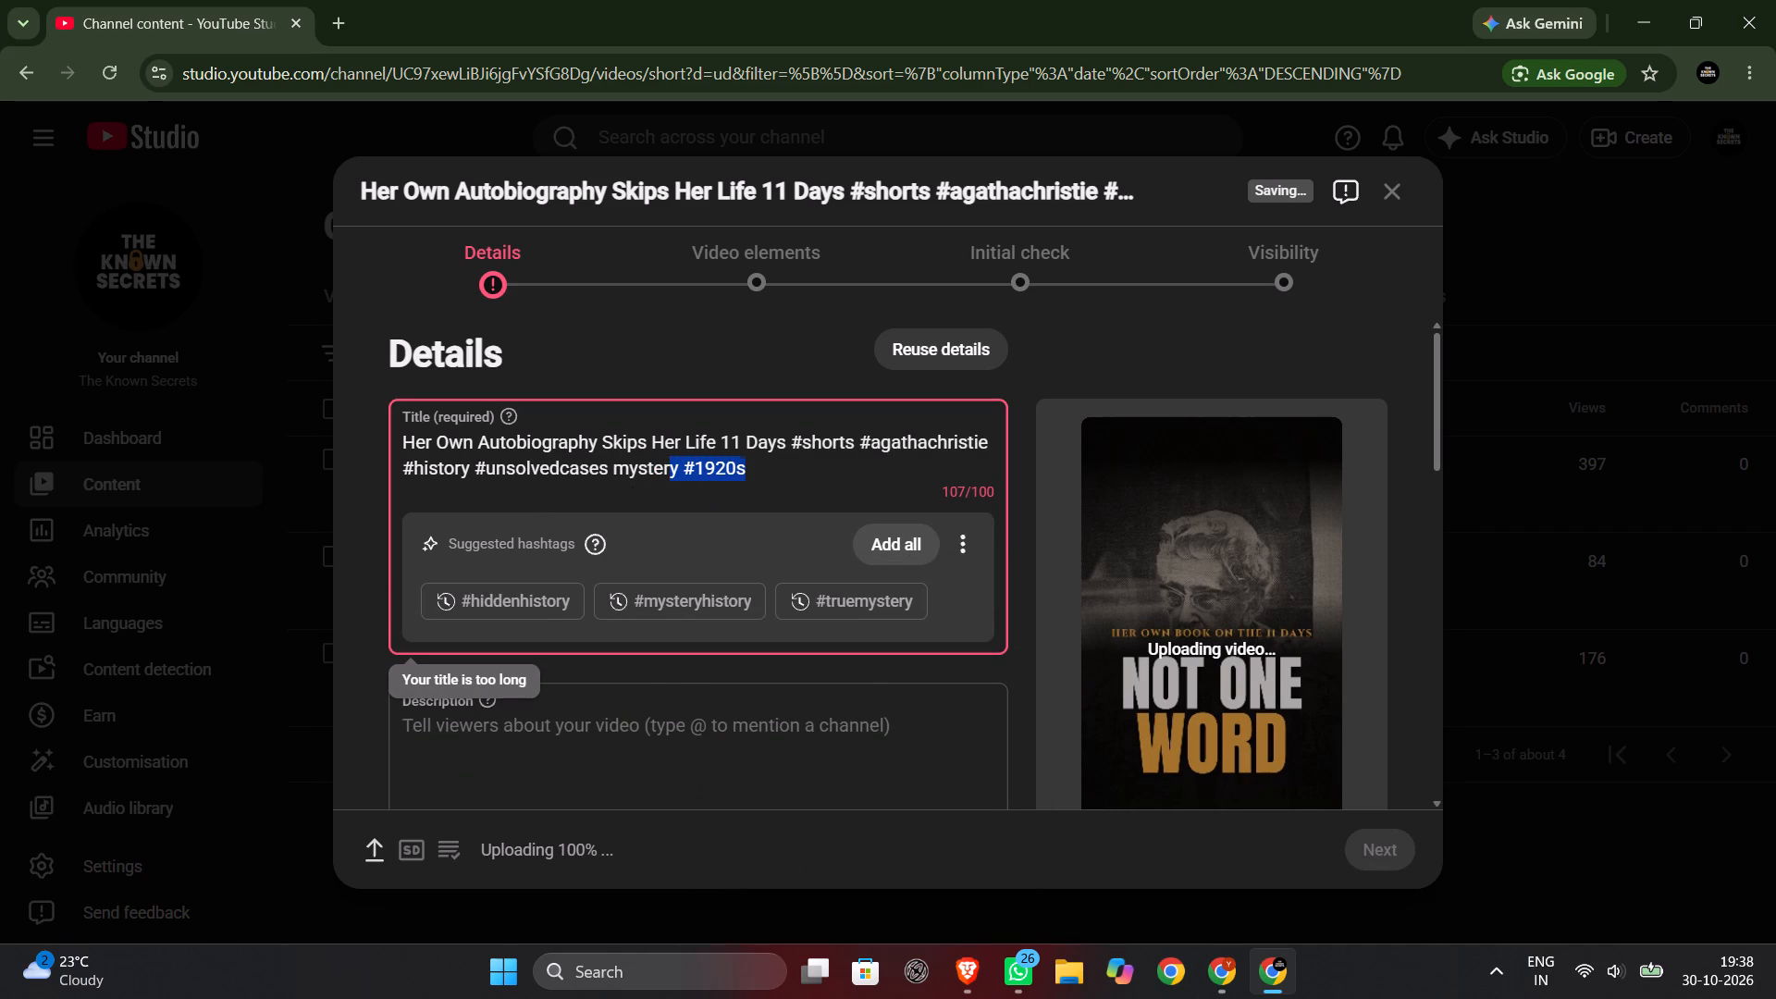
pyautogui.click(669, 475)
pyautogui.moveTo(676, 473); pyautogui.dragTo(610, 475)
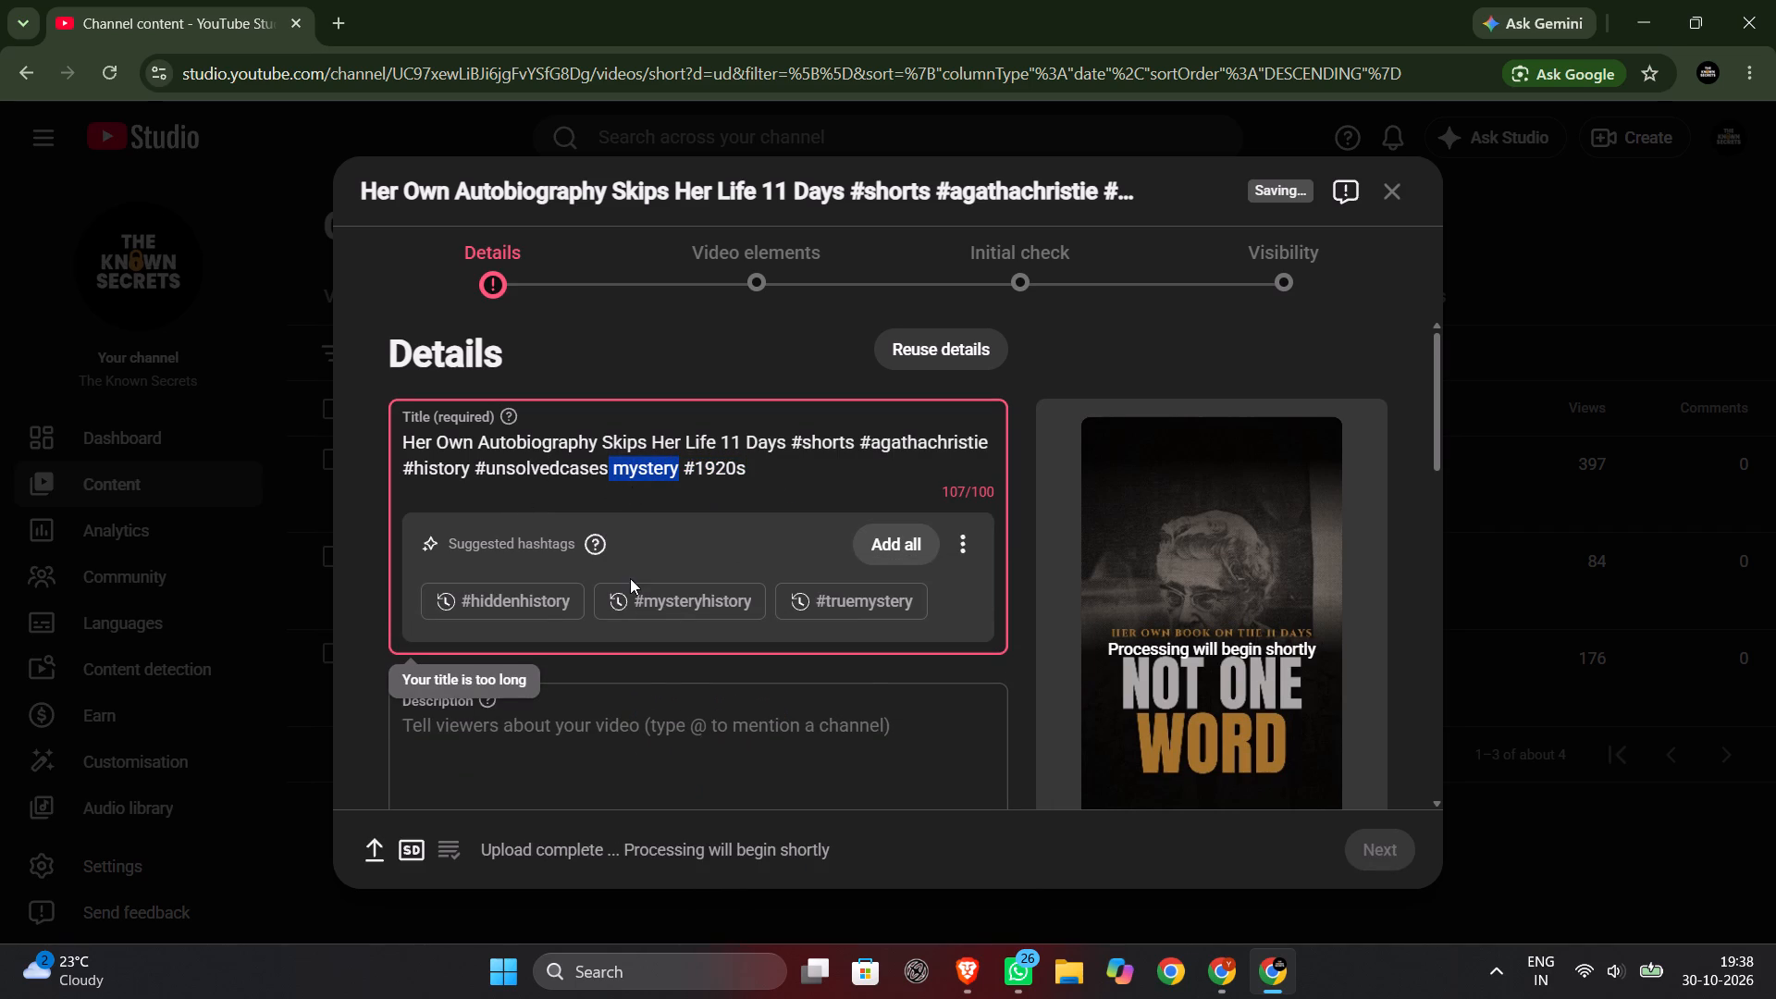
pyautogui.press('BackSpace')
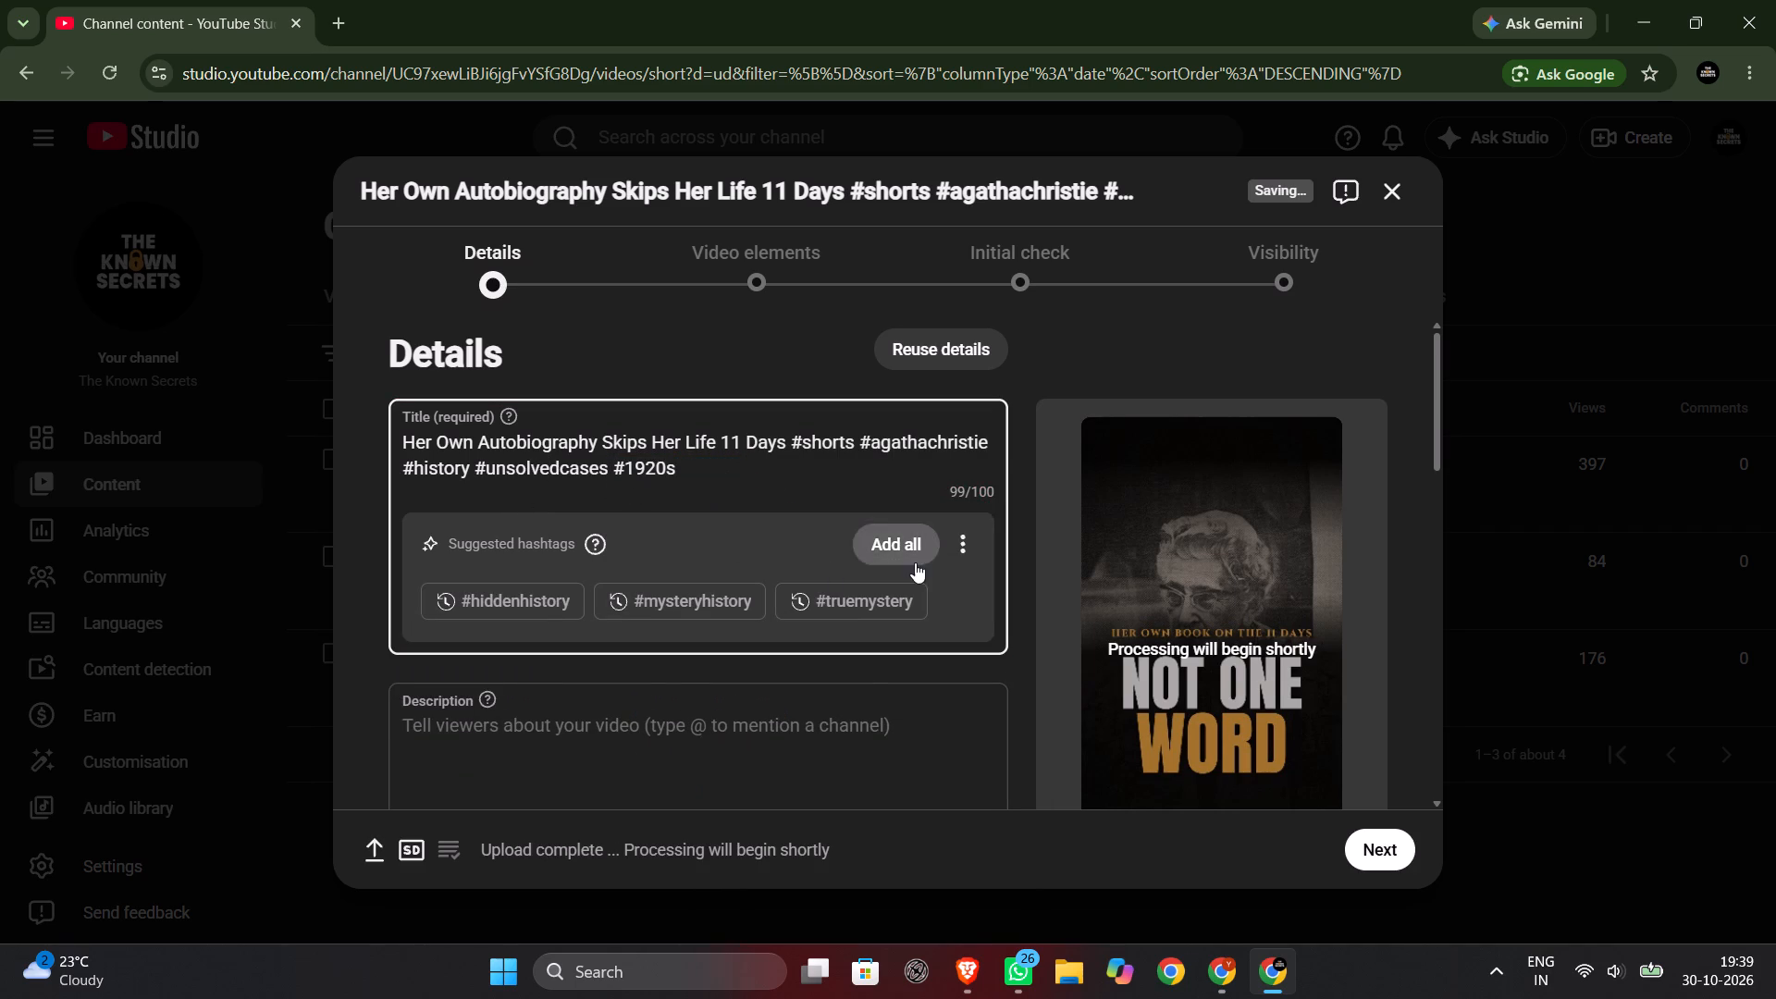
pyautogui.scroll(-2, 858, 707)
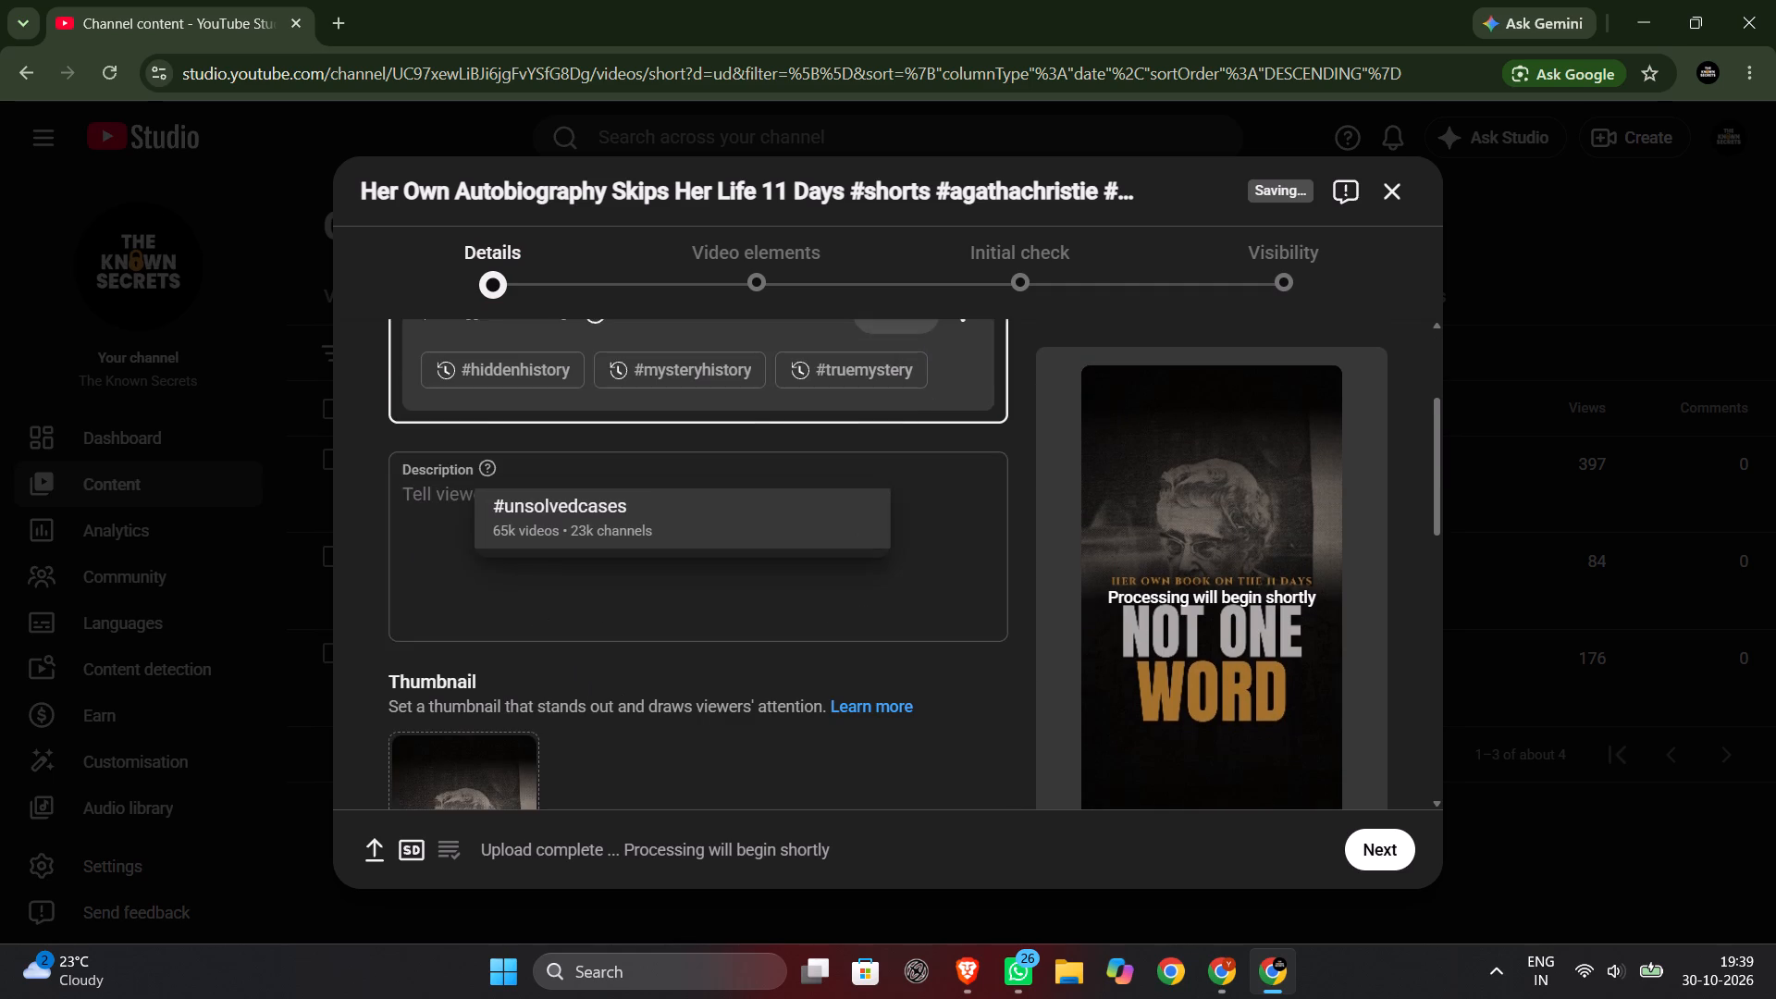
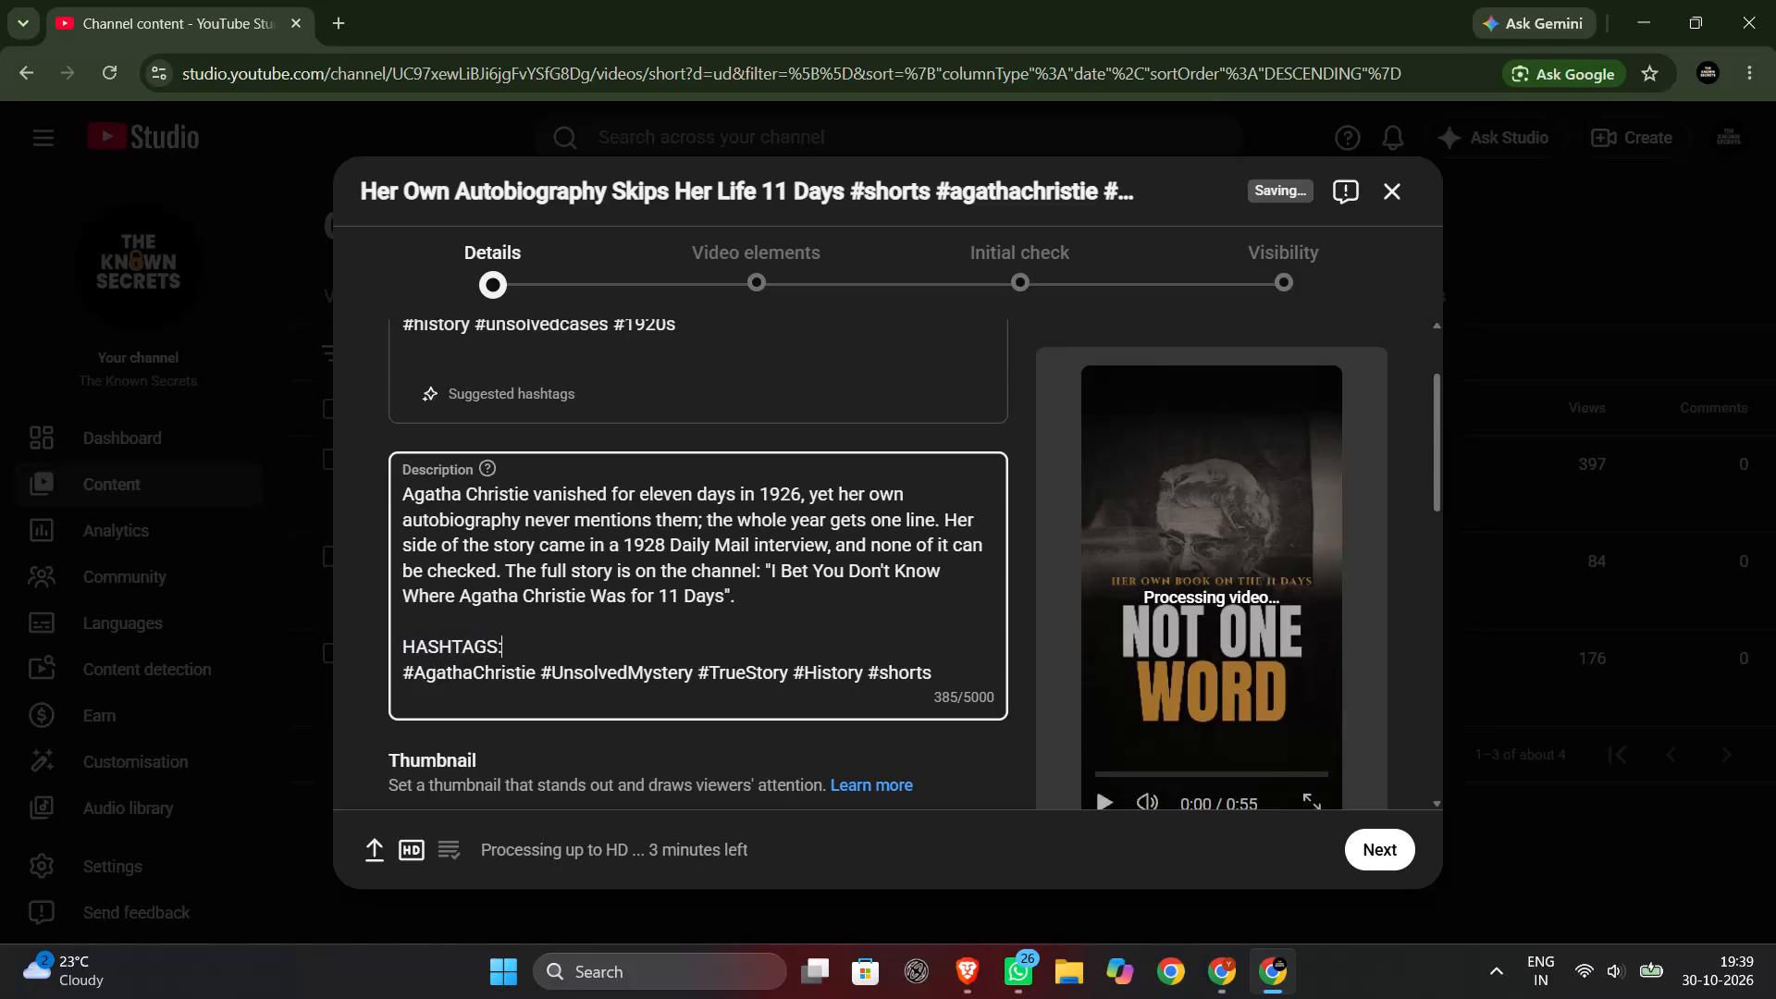
# Delete the "HASHTAGS:" label above the hashtags in the description.
pyautogui.moveTo(532, 647); pyautogui.dragTo(380, 639)
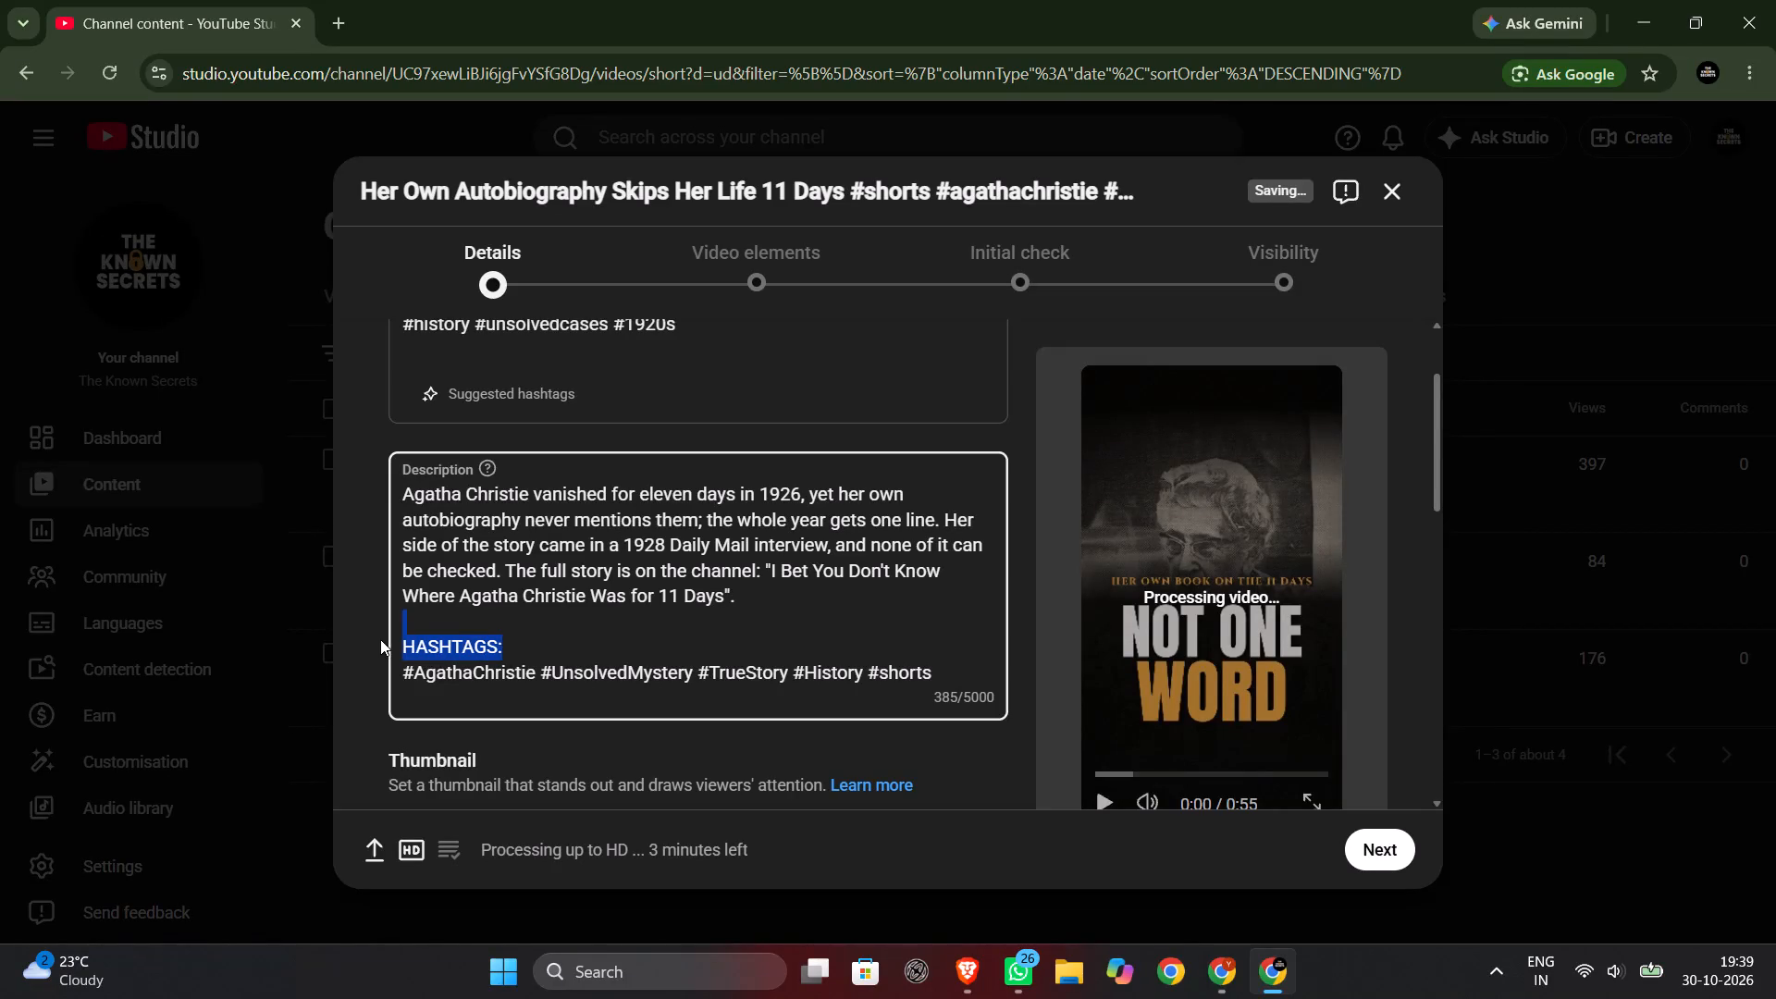
pyautogui.moveTo(380, 639); pyautogui.dragTo(407, 653)
pyautogui.press('BackSpace')
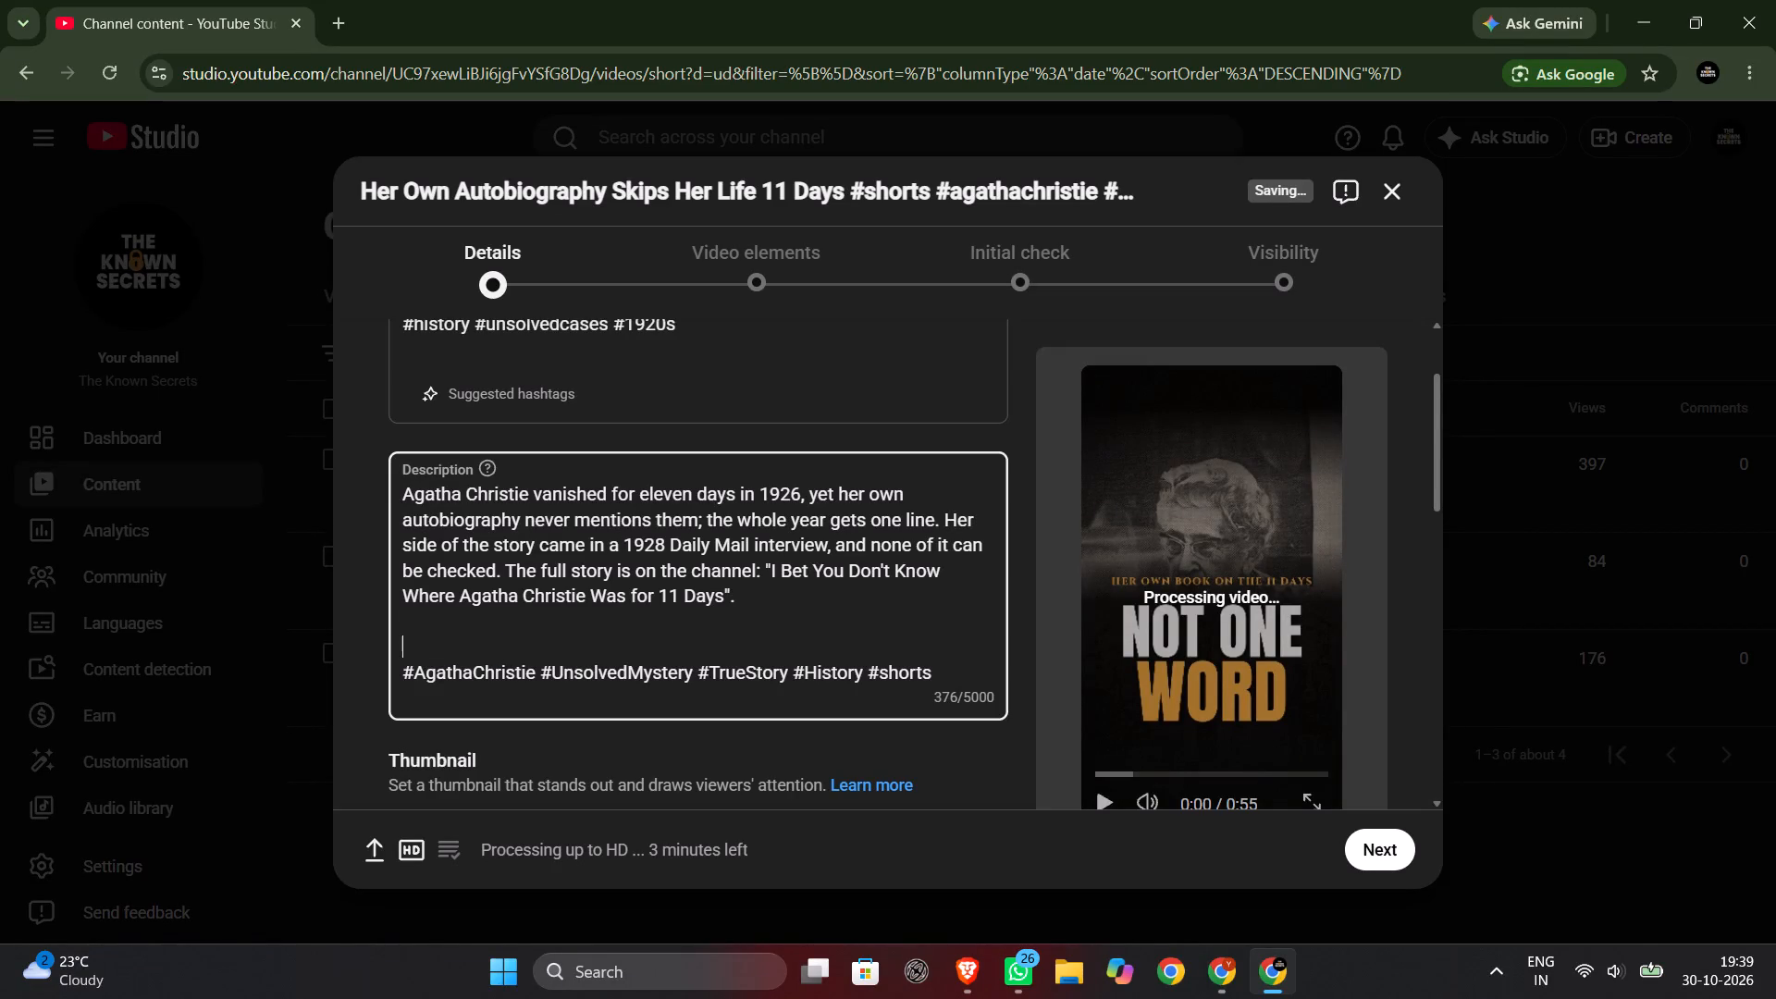
# Expand the additional video settings and declare that the video doesn't include paid promotion.
pyautogui.scroll(-2, 929, 671)
pyautogui.scroll(-6, 839, 645)
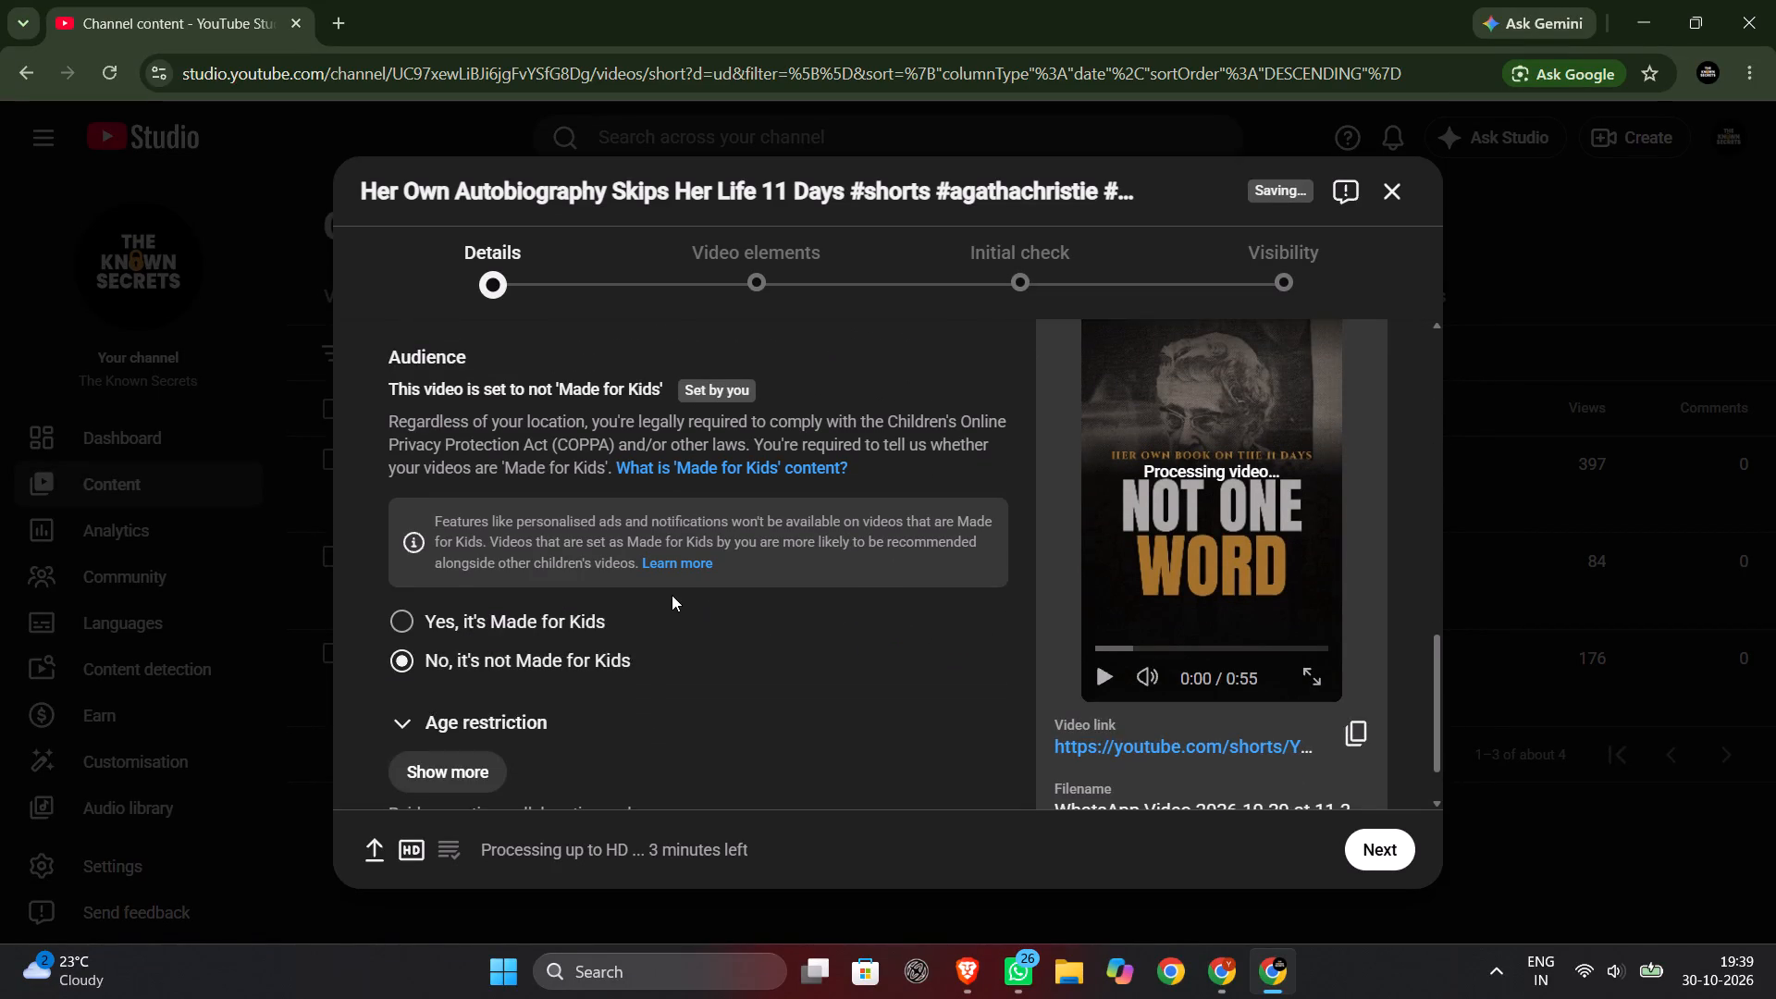
pyautogui.scroll(-2, 671, 594)
pyautogui.click(441, 690)
pyautogui.scroll(-3, 616, 656)
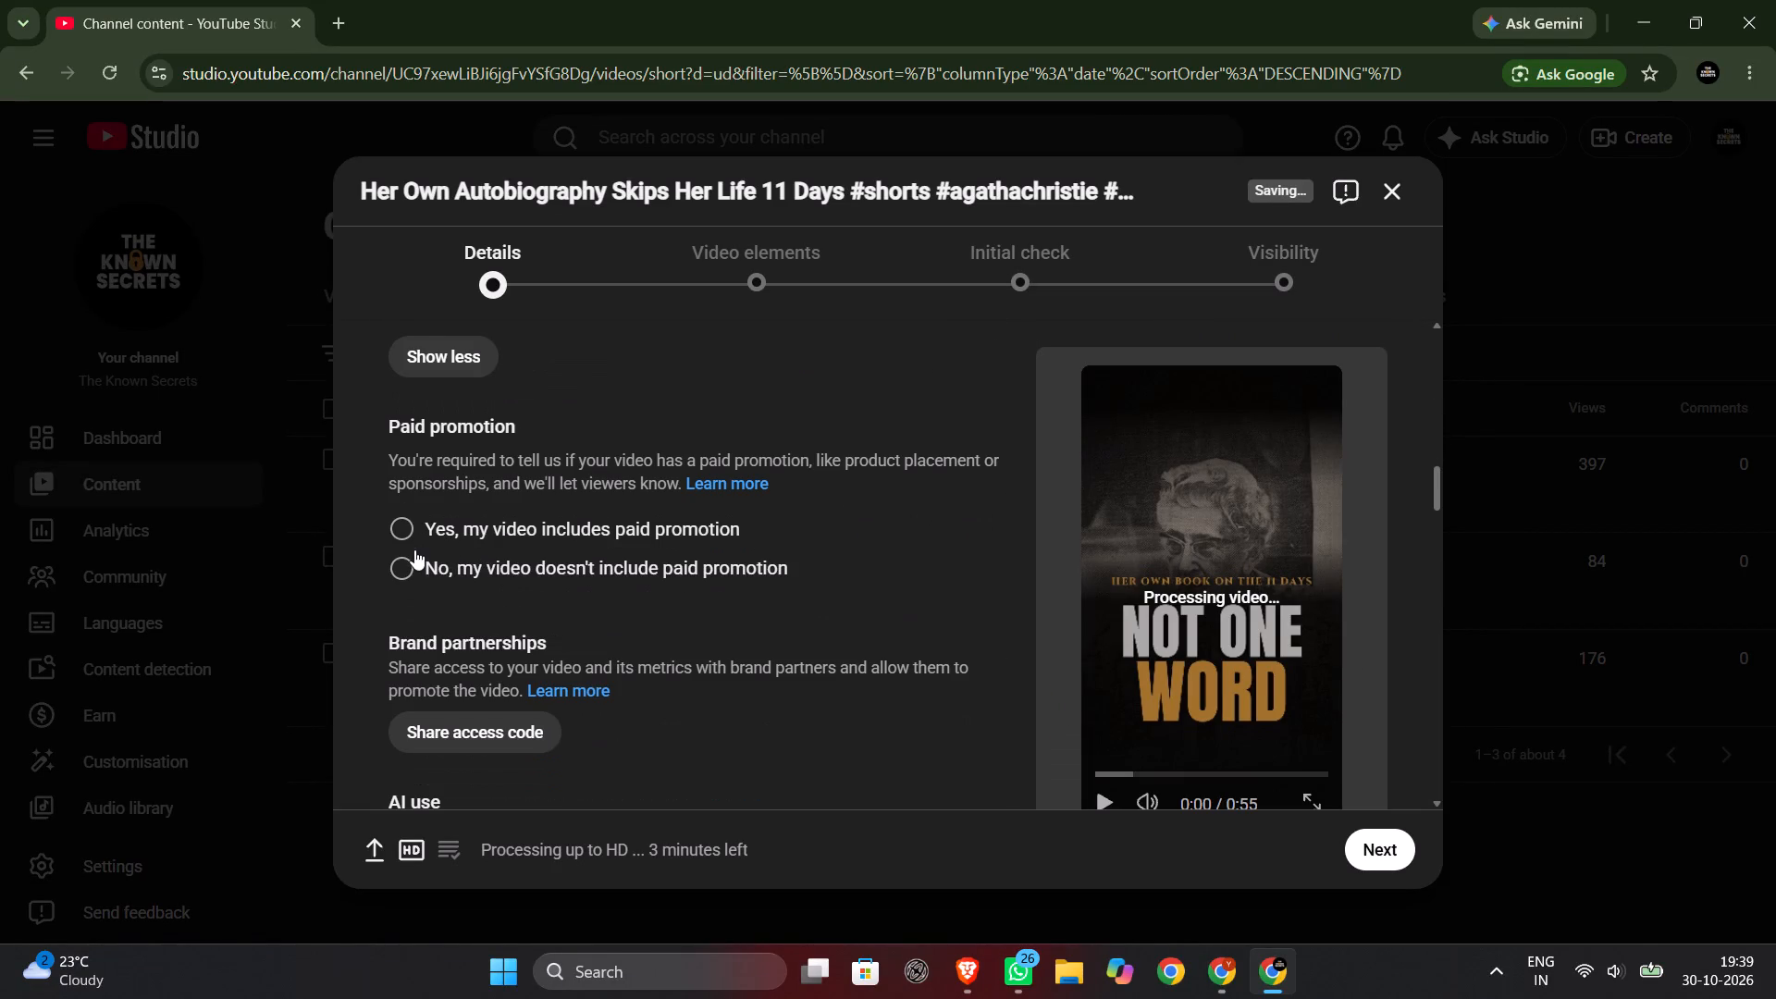
pyautogui.click(414, 549)
# Answer Yes to the question on AI use in the video's content.
pyautogui.scroll(-1, 636, 597)
pyautogui.scroll(2, 636, 597)
pyautogui.scroll(-3, 619, 591)
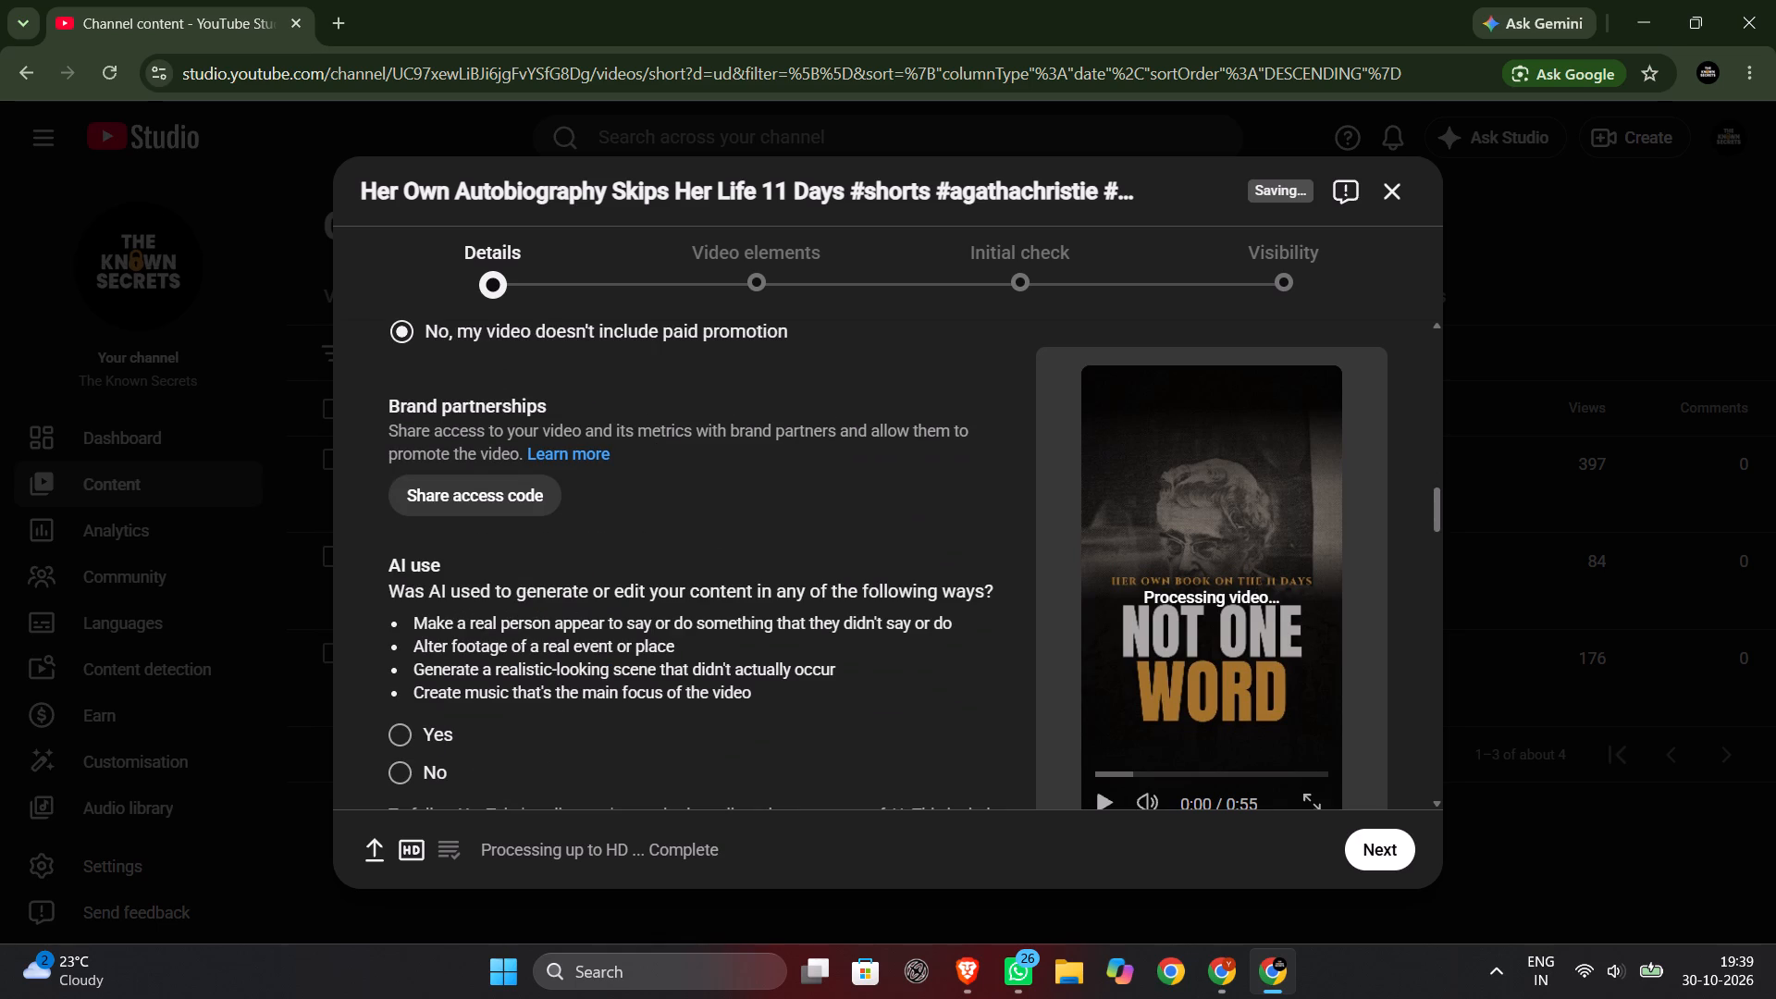
pyautogui.click(400, 741)
pyautogui.click(400, 721)
pyautogui.scroll(-3, 566, 684)
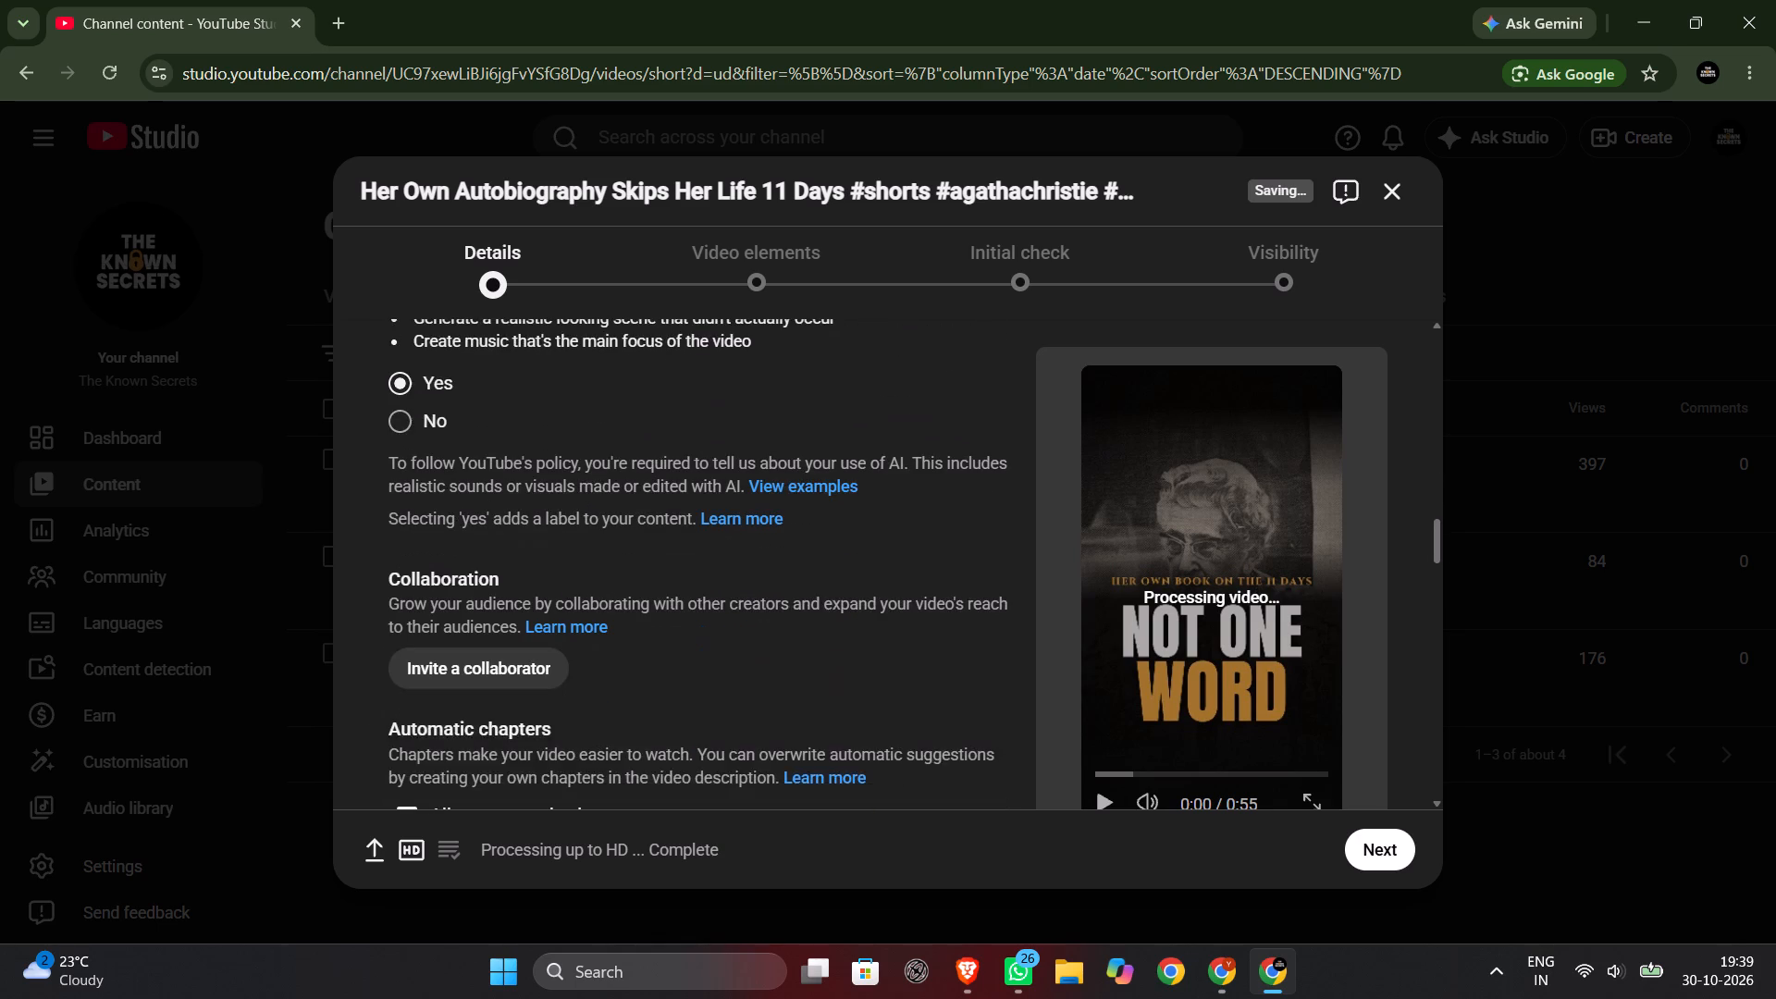
# Set the Education category's type to Concept overview and proceed to the video elements stage.
pyautogui.scroll(-5, 415, 577)
pyautogui.scroll(-1, 556, 581)
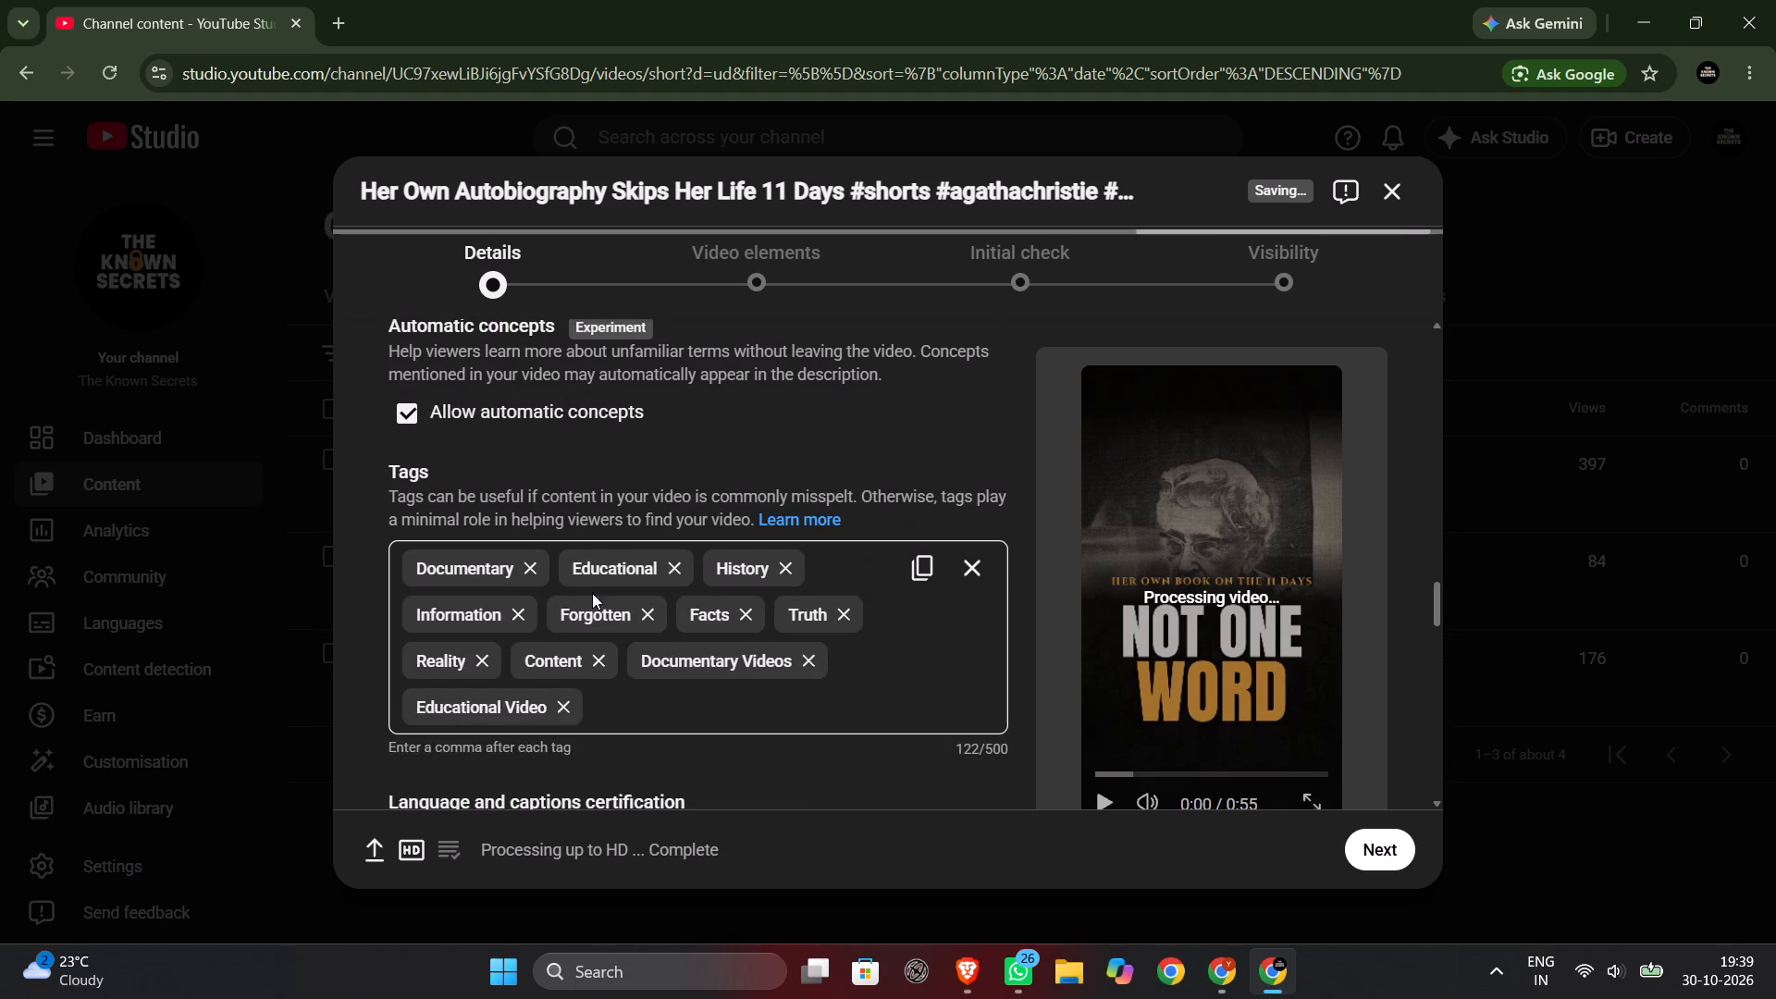
pyautogui.scroll(-2, 714, 597)
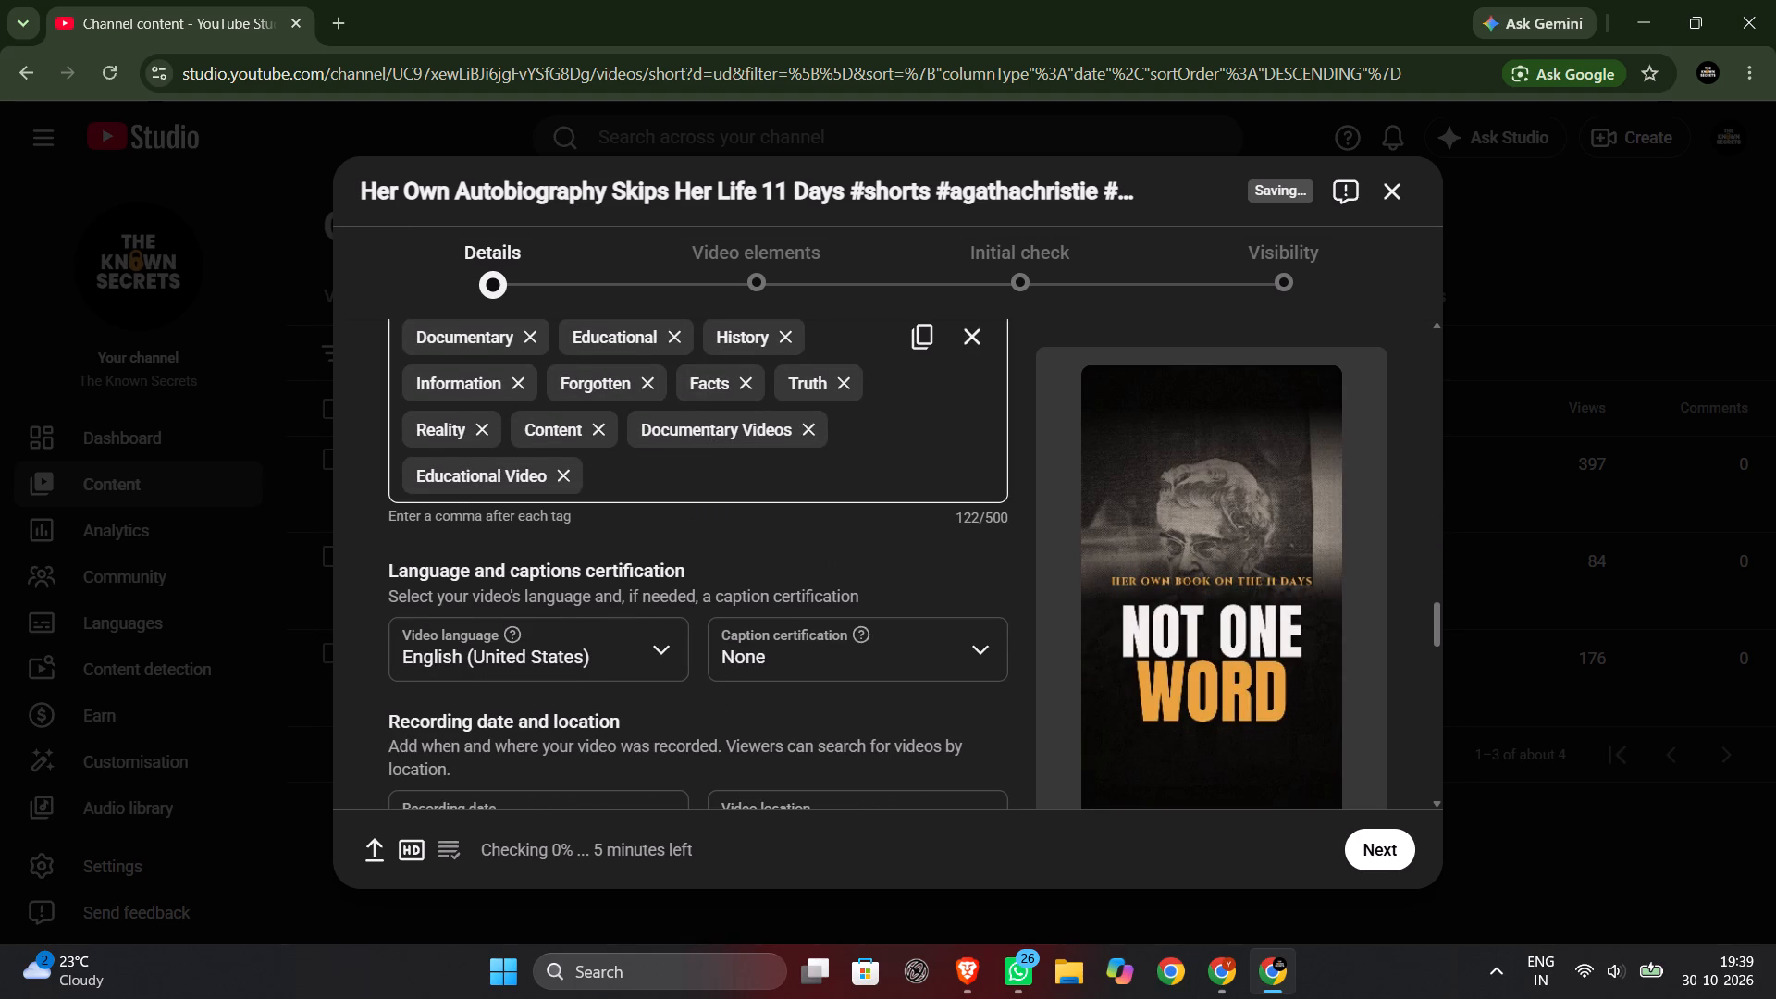
pyautogui.scroll(-2, 665, 478)
pyautogui.scroll(-1, 697, 556)
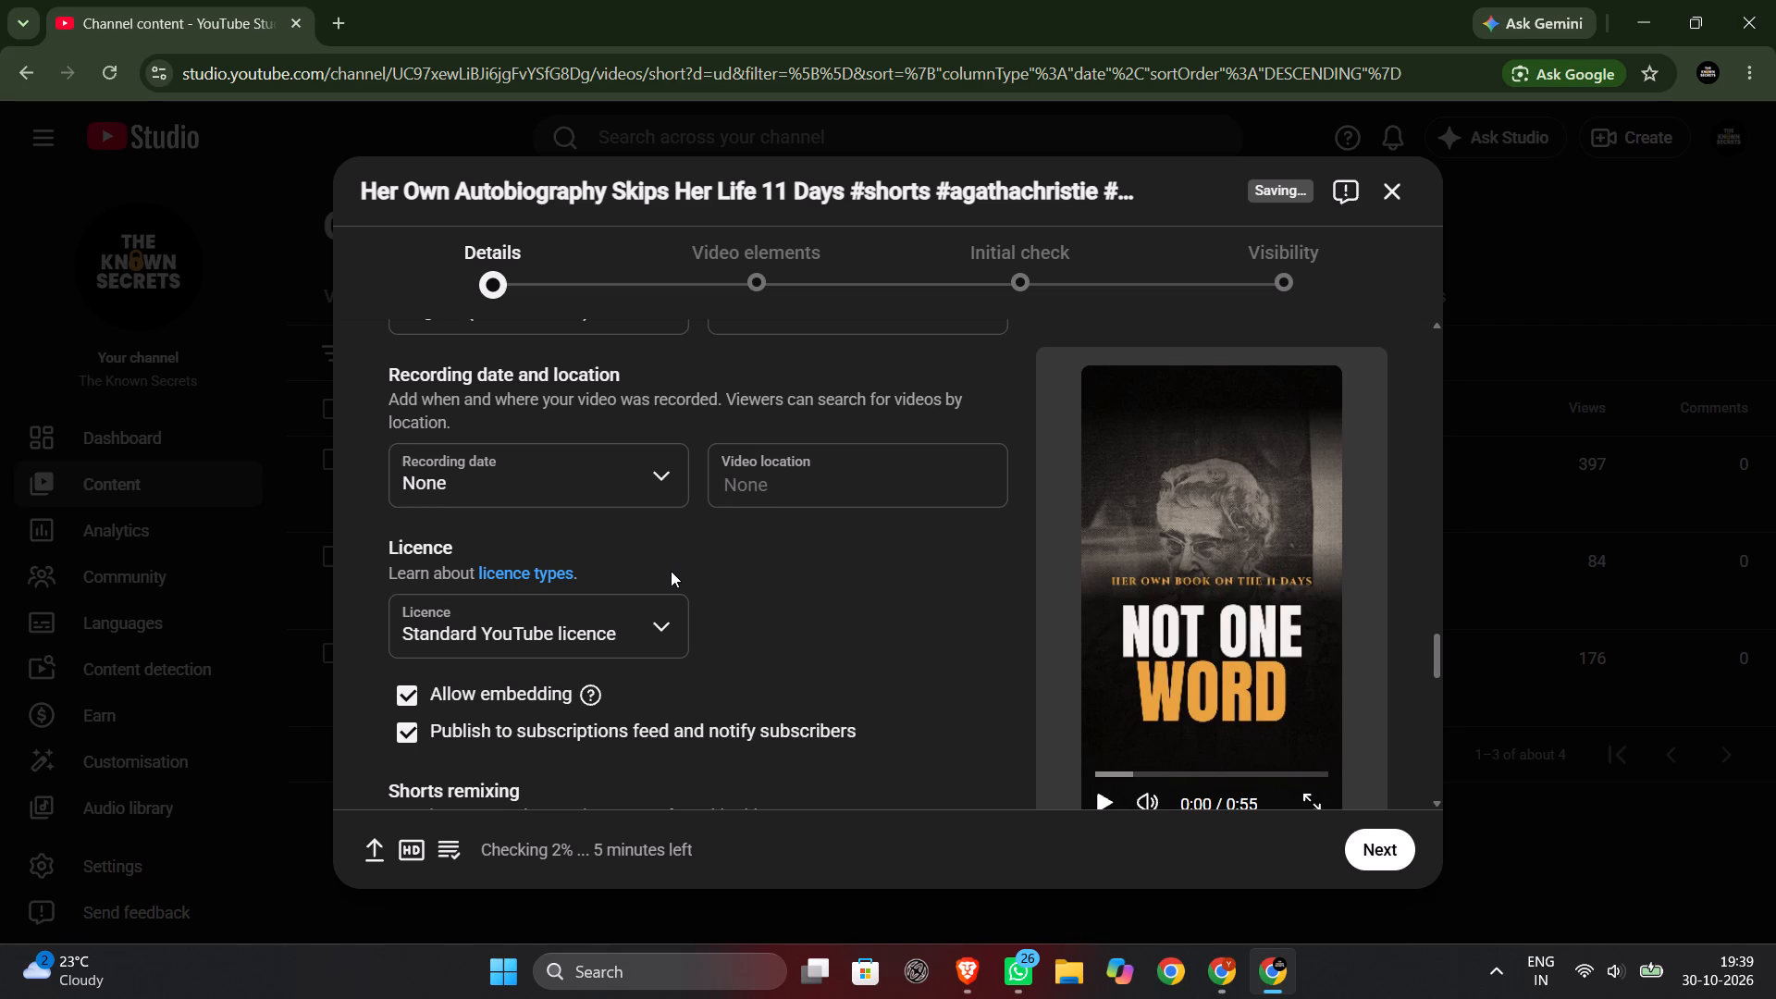
pyautogui.scroll(1, 671, 571)
pyautogui.scroll(-1, 686, 500)
pyautogui.scroll(-3, 633, 641)
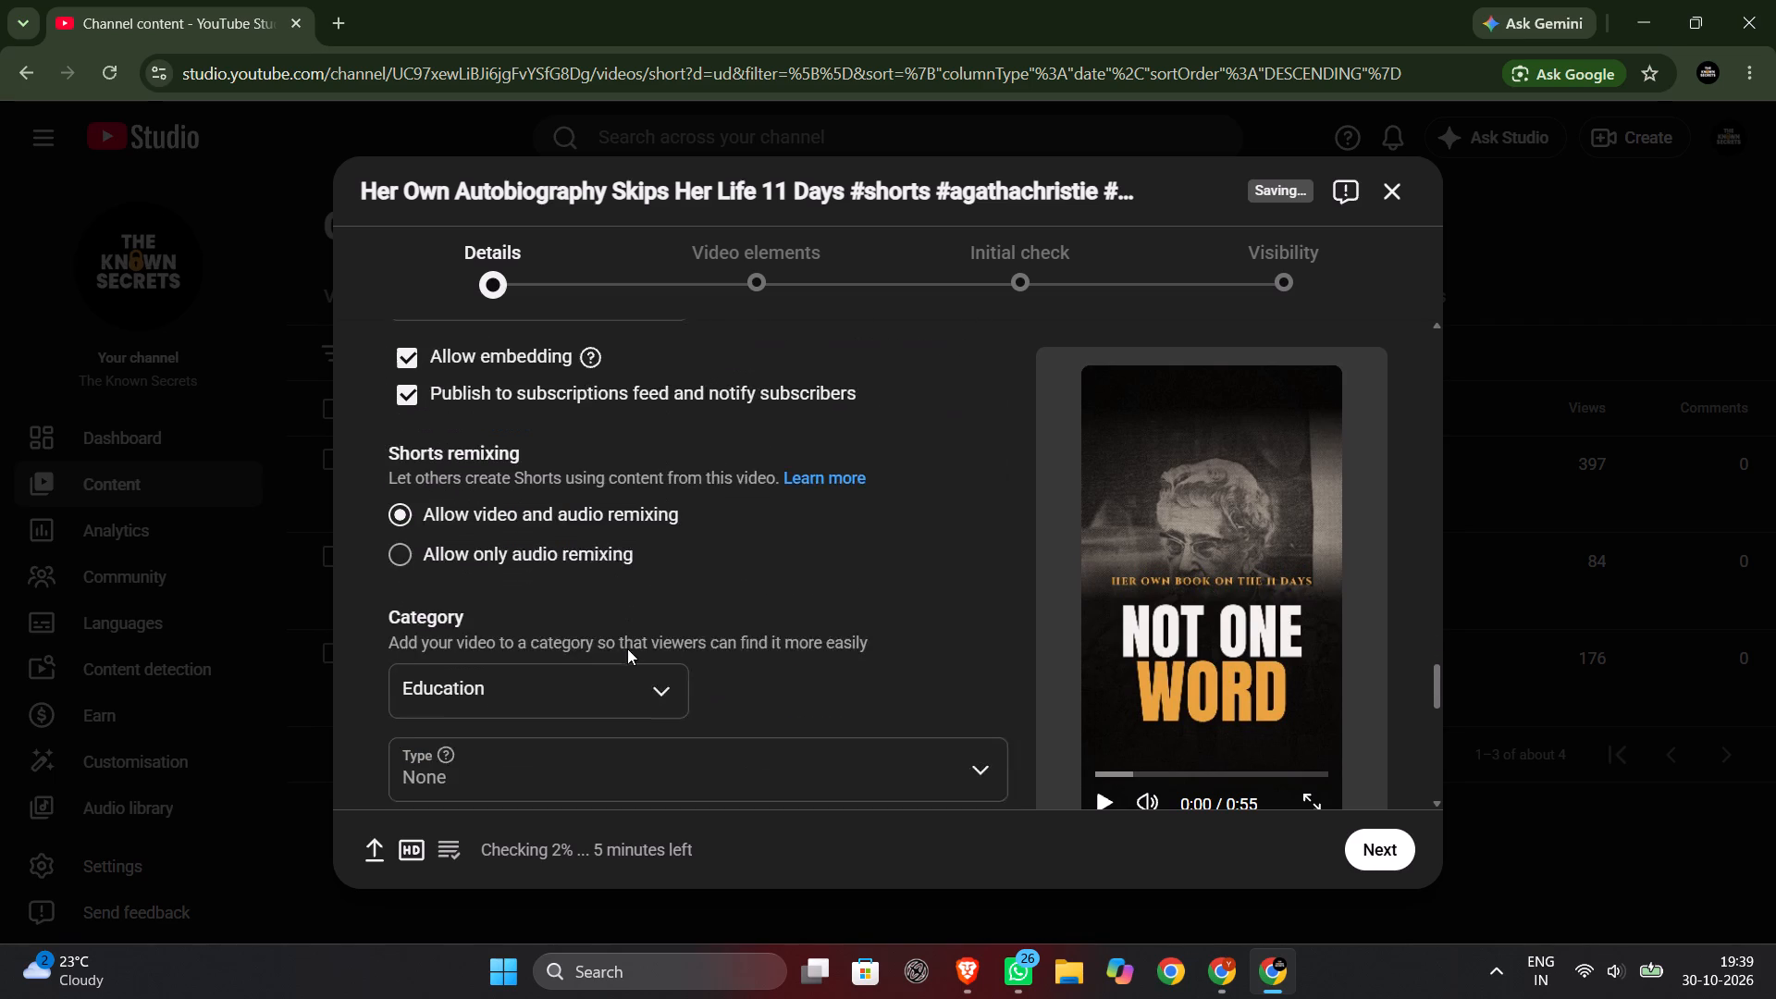
pyautogui.scroll(-2, 538, 623)
pyautogui.click(617, 550)
pyautogui.click(538, 607)
pyautogui.scroll(-4, 661, 603)
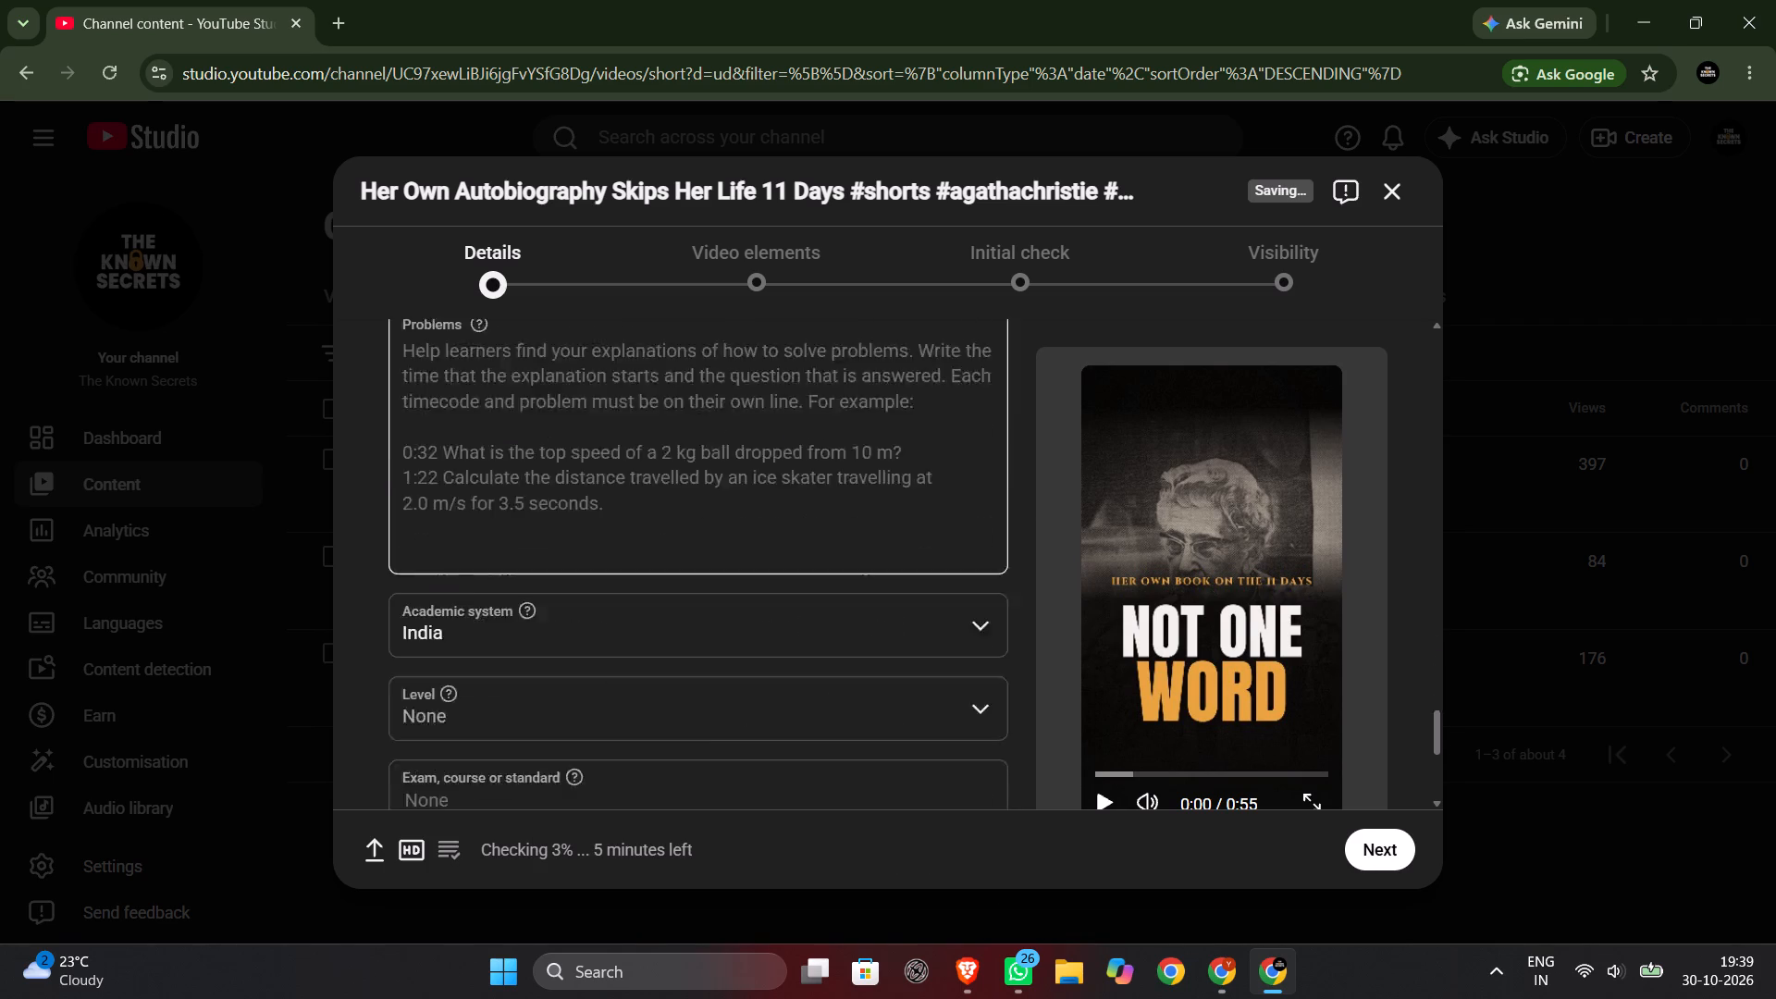
pyautogui.scroll(-4, 660, 609)
pyautogui.scroll(-4, 544, 595)
pyautogui.scroll(7, 908, 617)
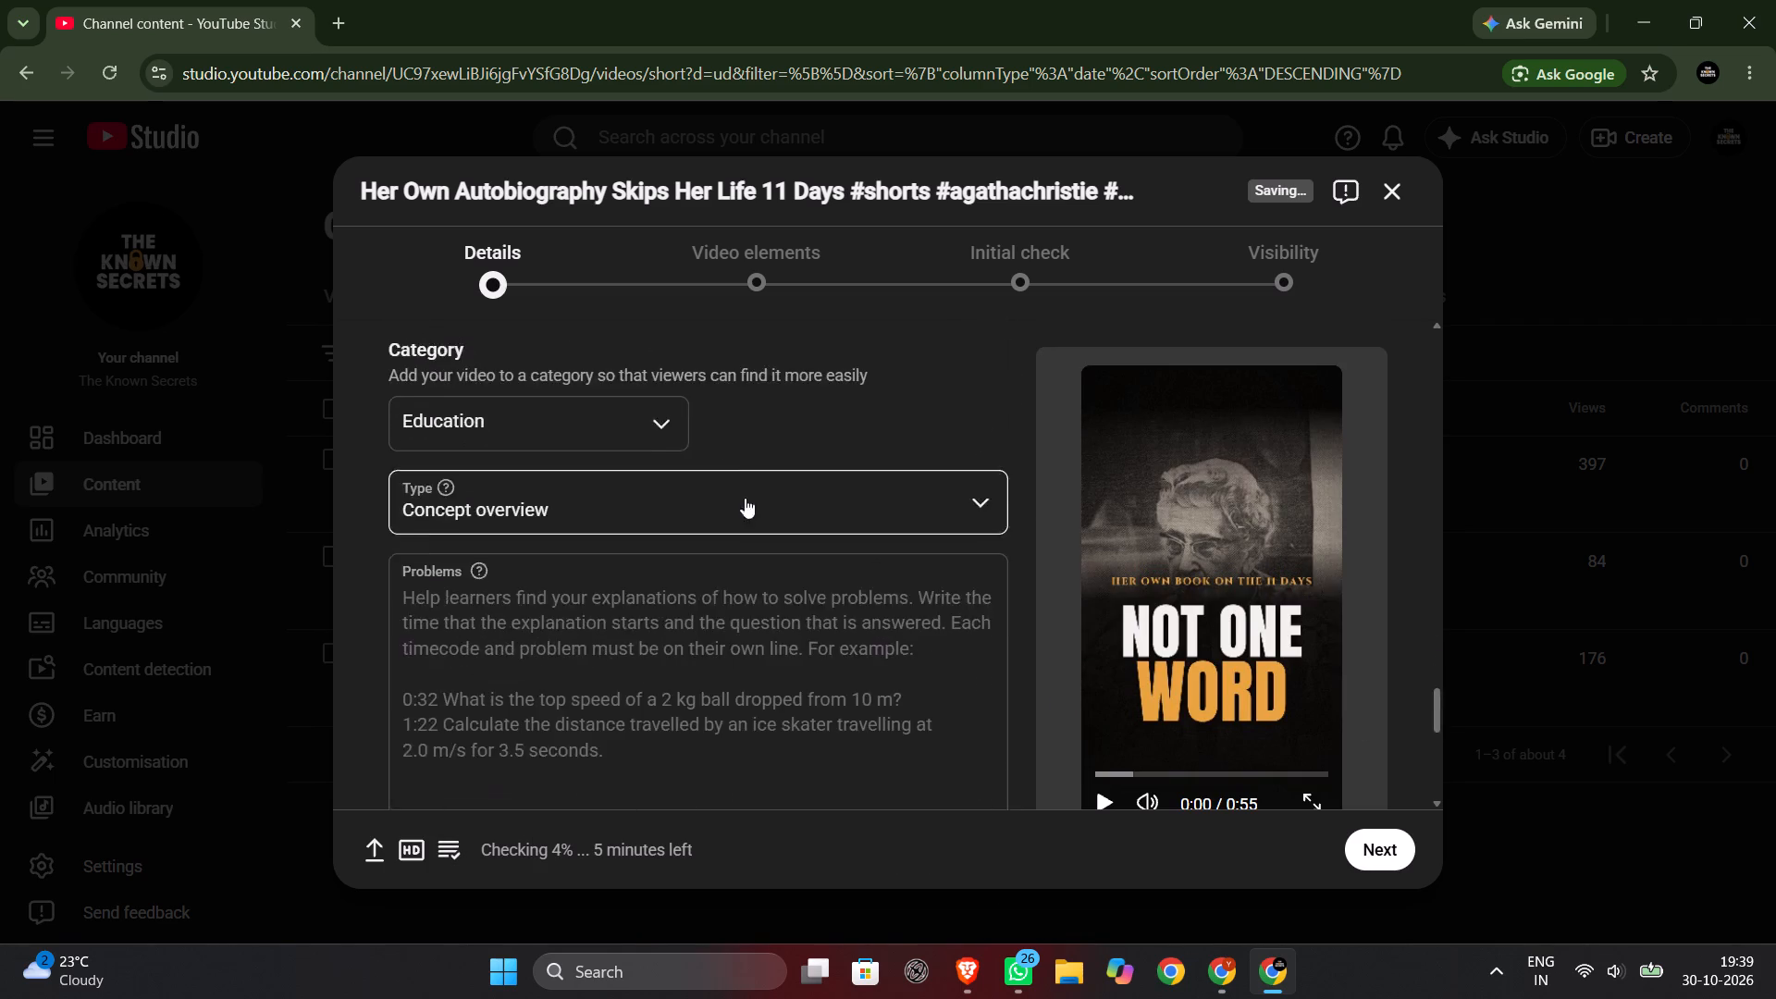
pyautogui.scroll(3, 745, 498)
pyautogui.click(1397, 855)
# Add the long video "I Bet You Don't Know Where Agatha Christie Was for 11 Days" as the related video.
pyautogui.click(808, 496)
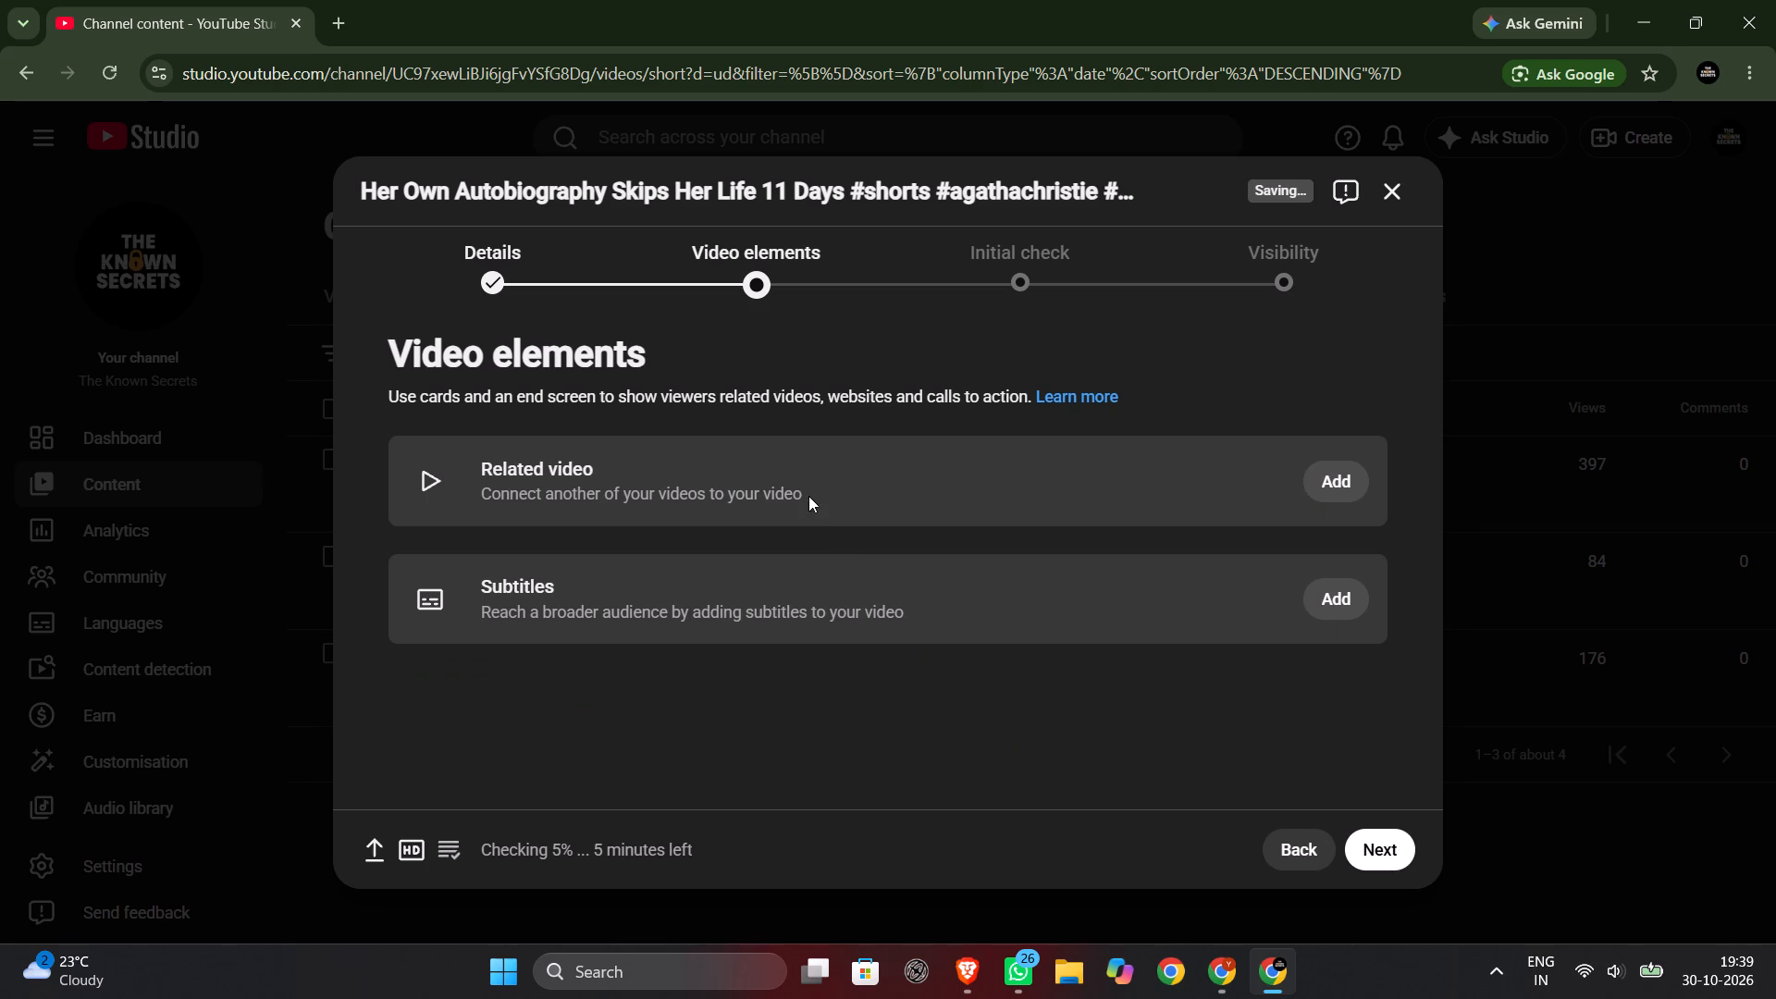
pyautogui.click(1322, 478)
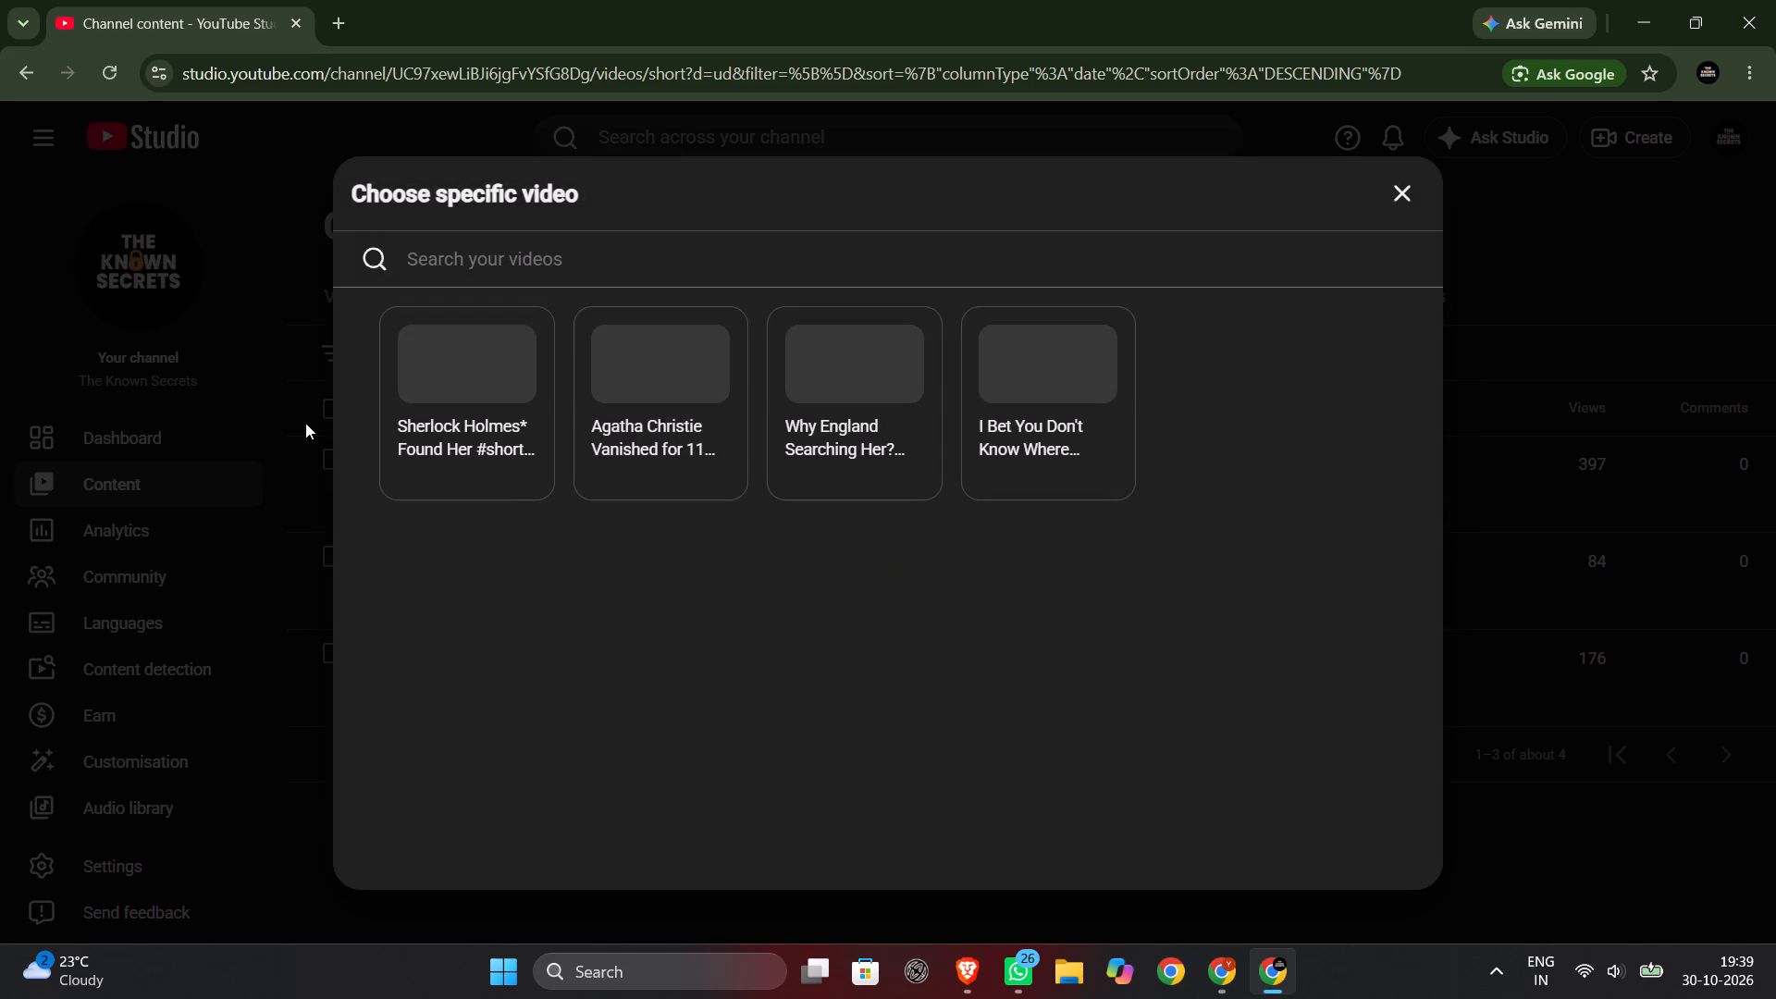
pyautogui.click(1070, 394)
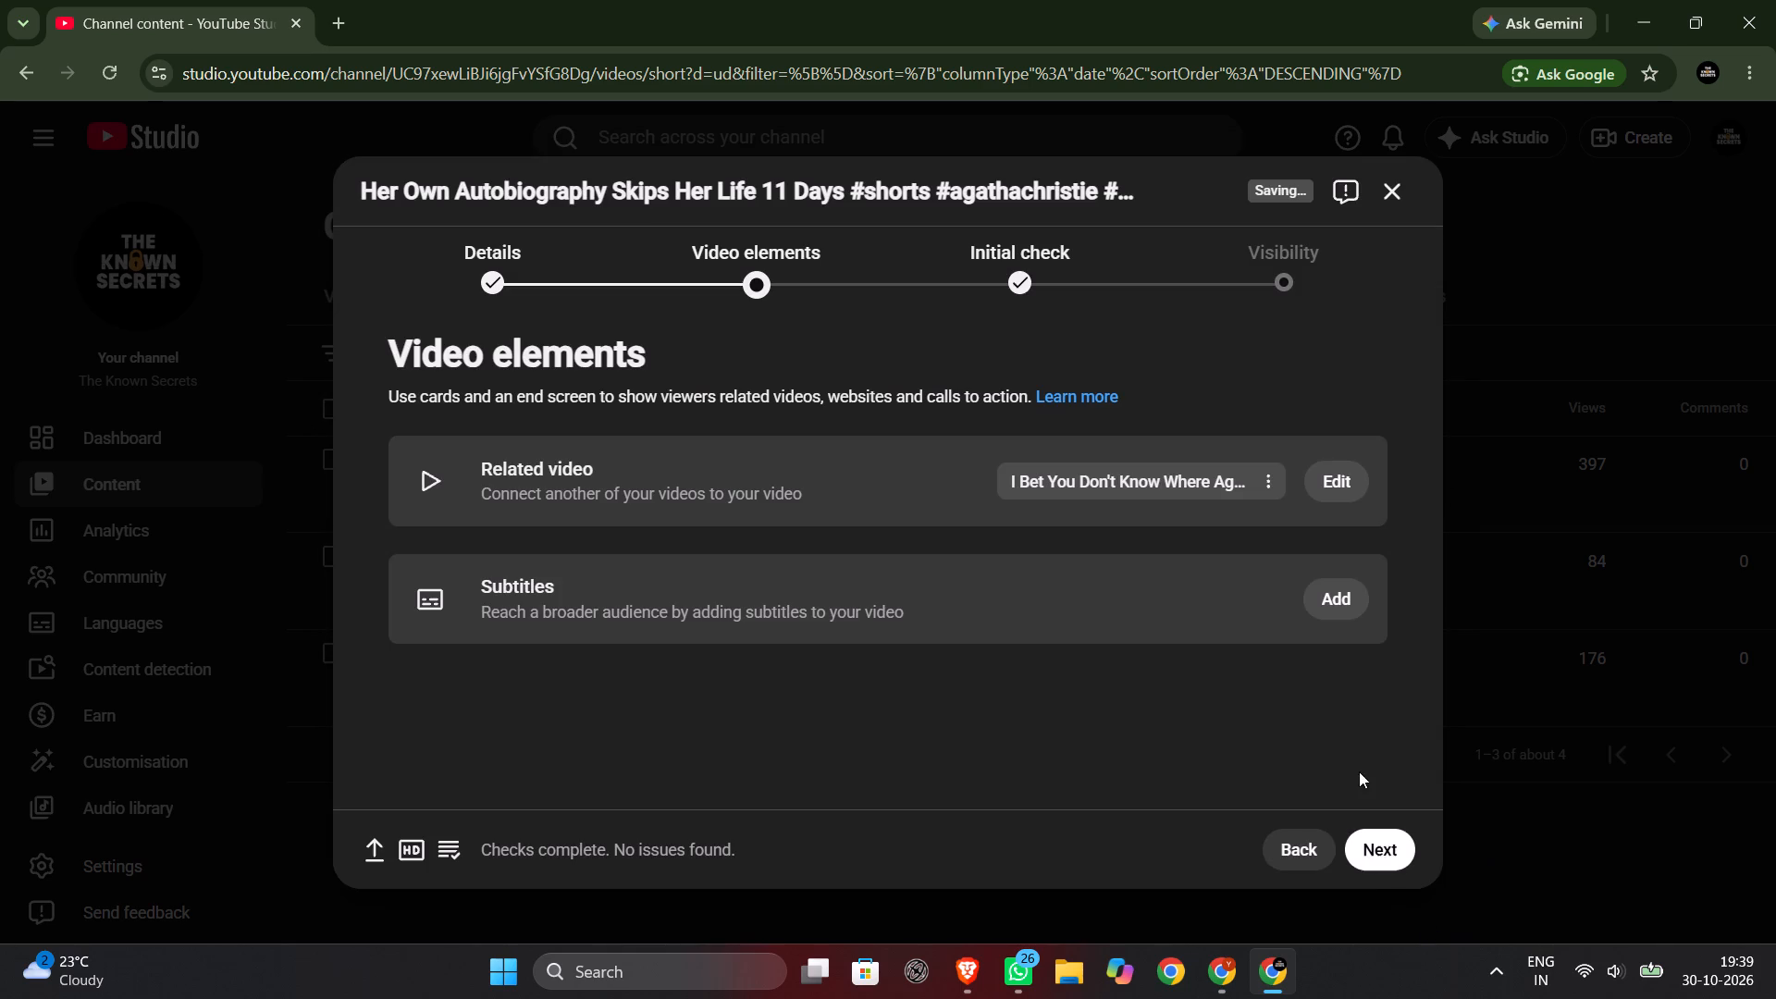
# Set the related video to the "Sherlock Holmes* Found Her" Short and proceed to the initial check.
pyautogui.click(1346, 462)
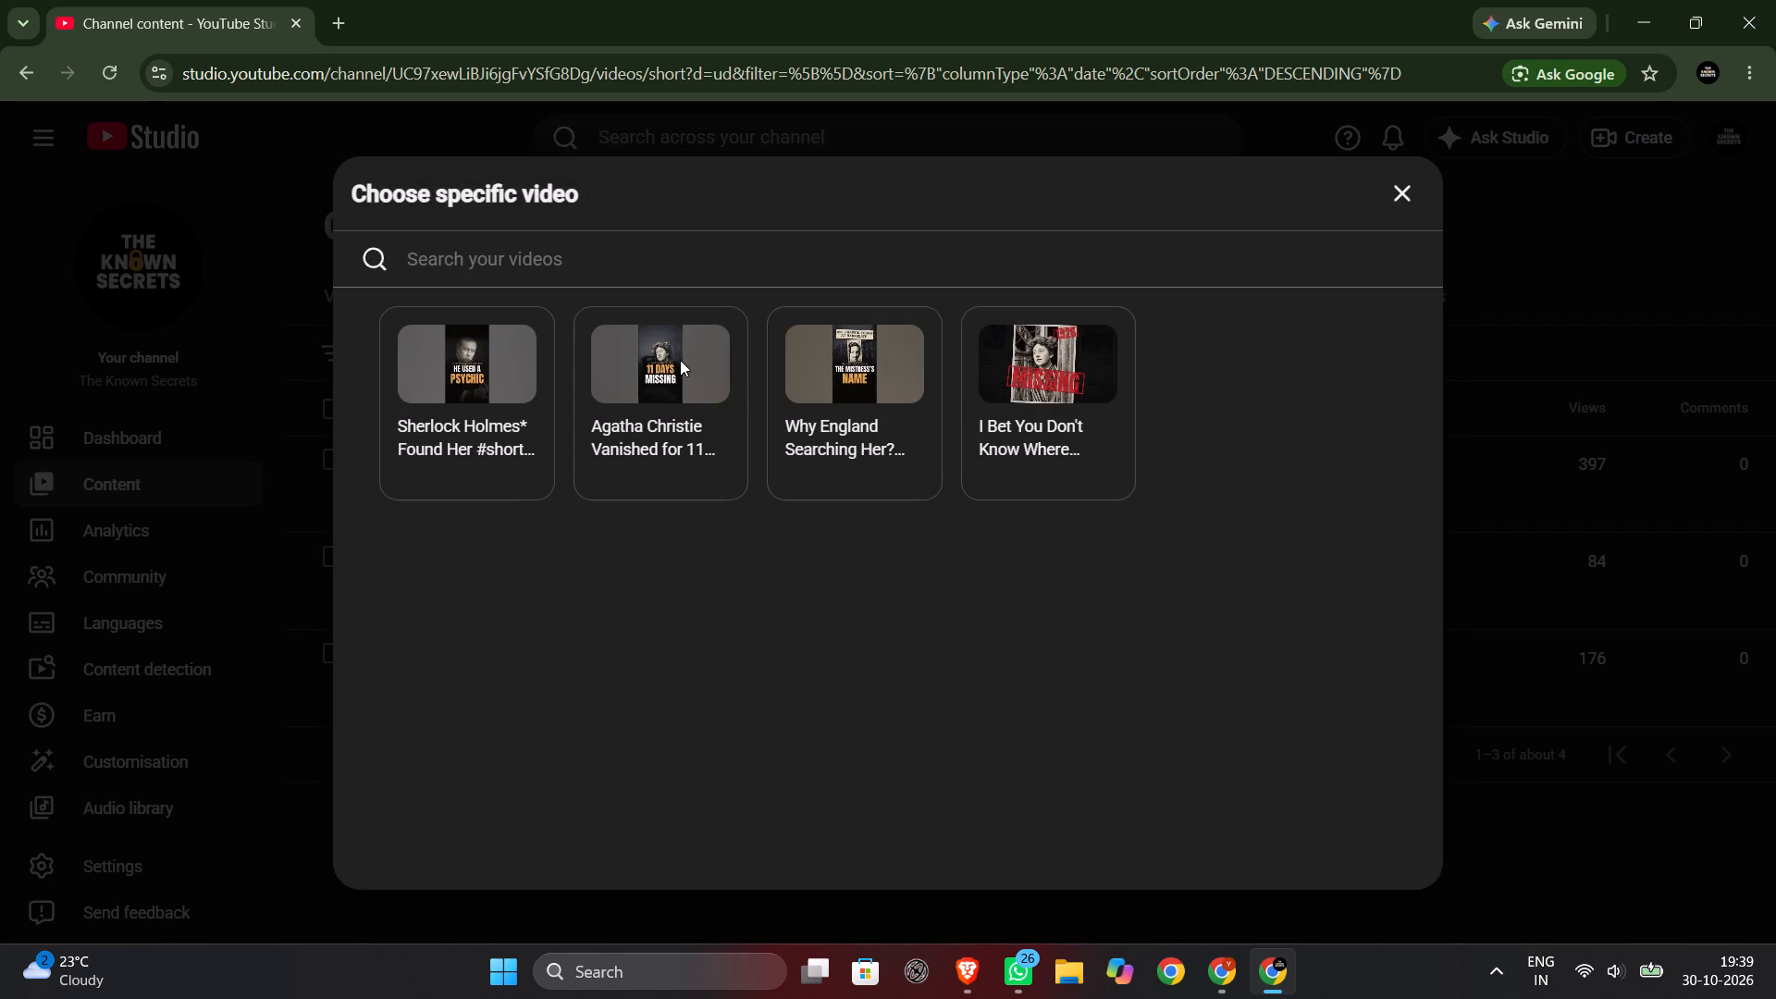
pyautogui.click(492, 355)
pyautogui.click(1371, 853)
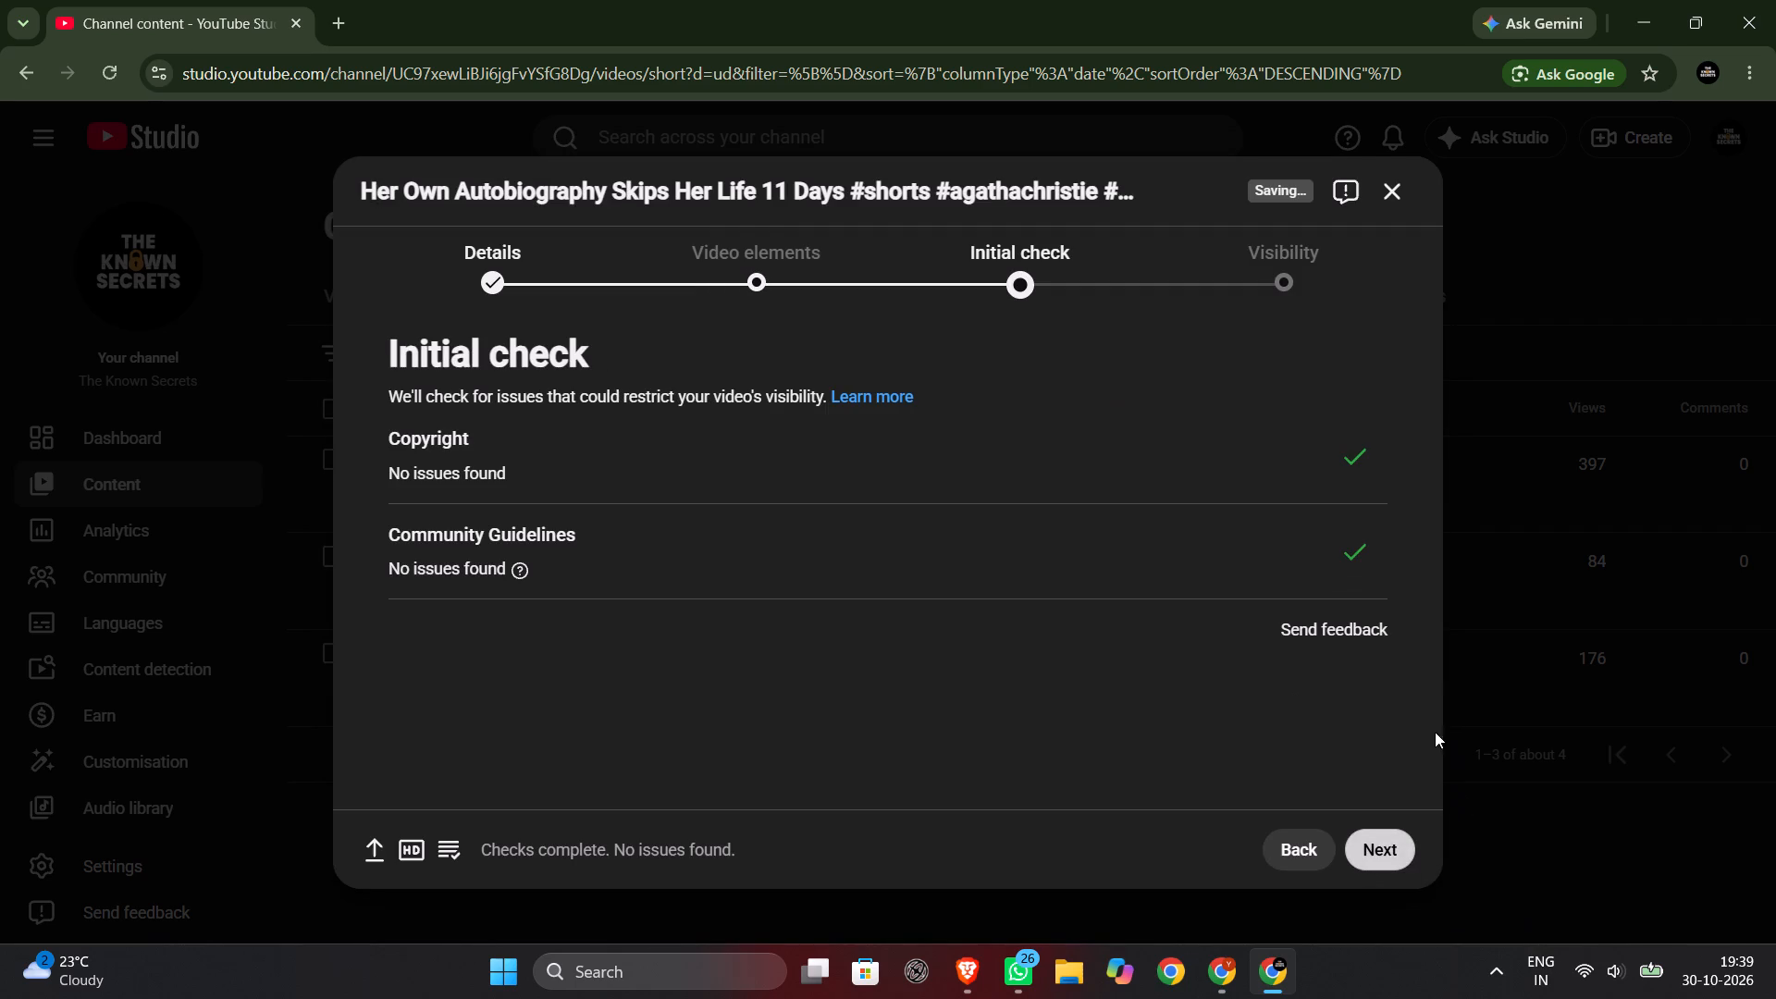
# Go on to the visibility stage and set the scheduled publication date to 30 Oct 2026.
pyautogui.click(1387, 853)
pyautogui.scroll(-1, 510, 655)
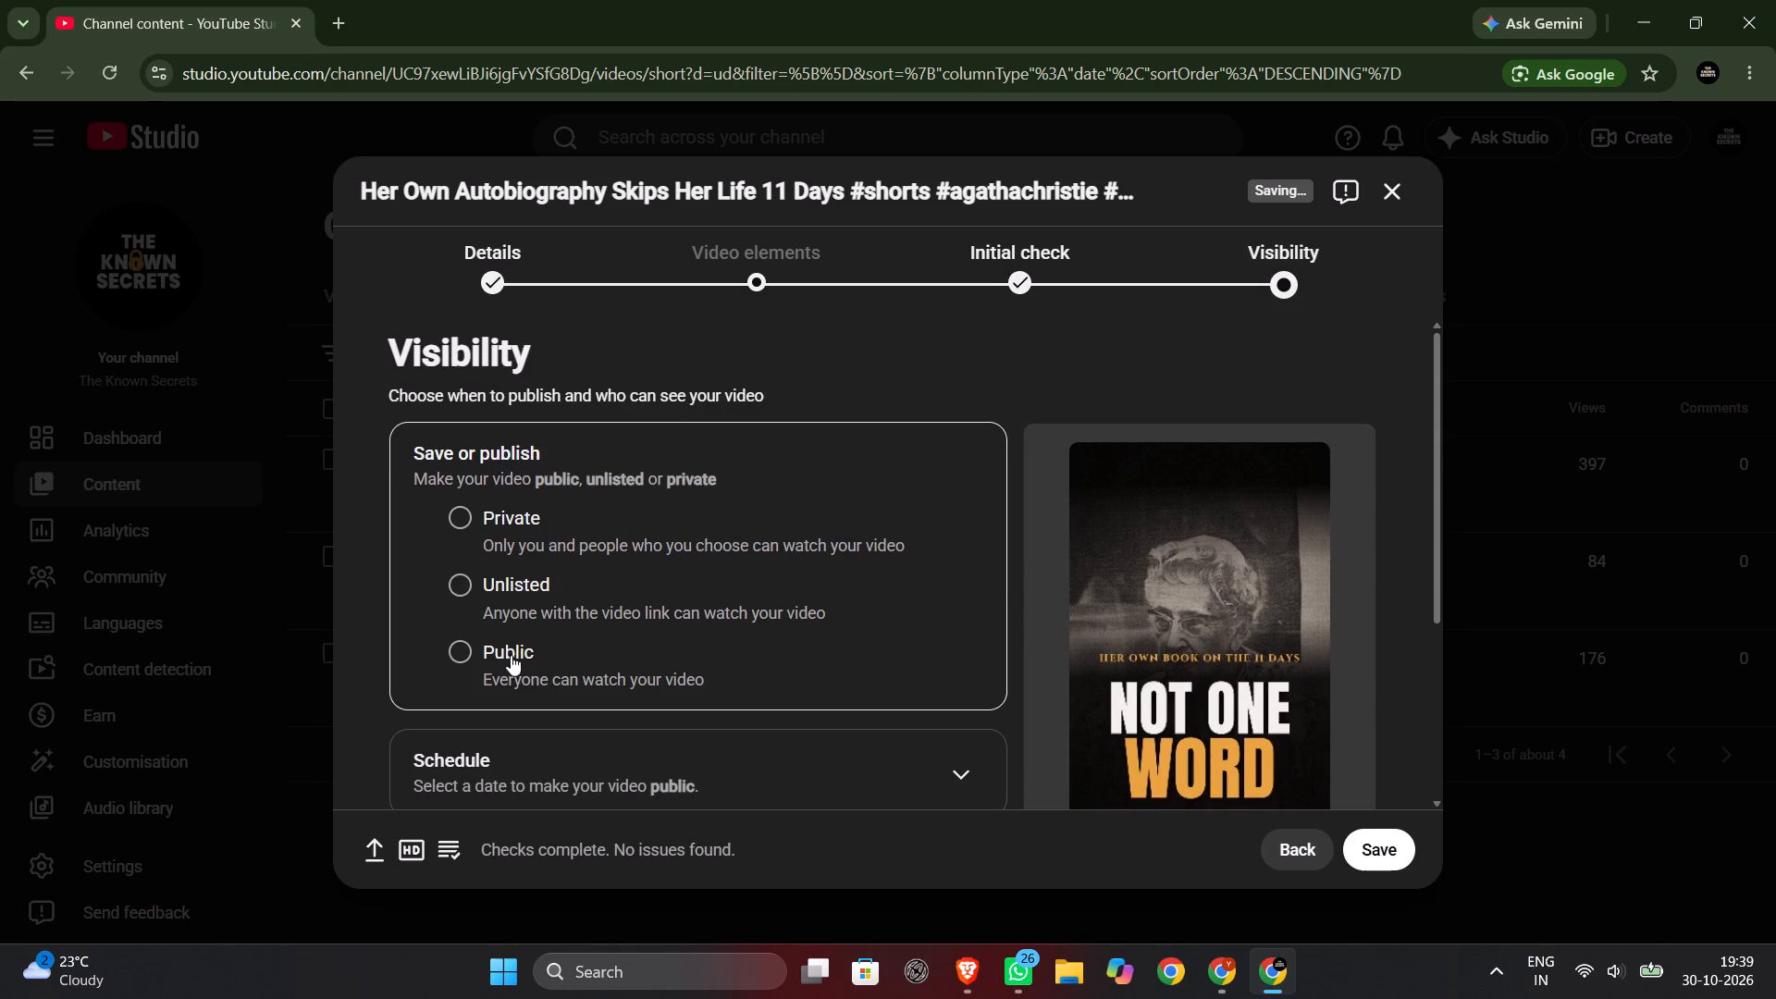
pyautogui.scroll(-1, 511, 655)
pyautogui.click(786, 539)
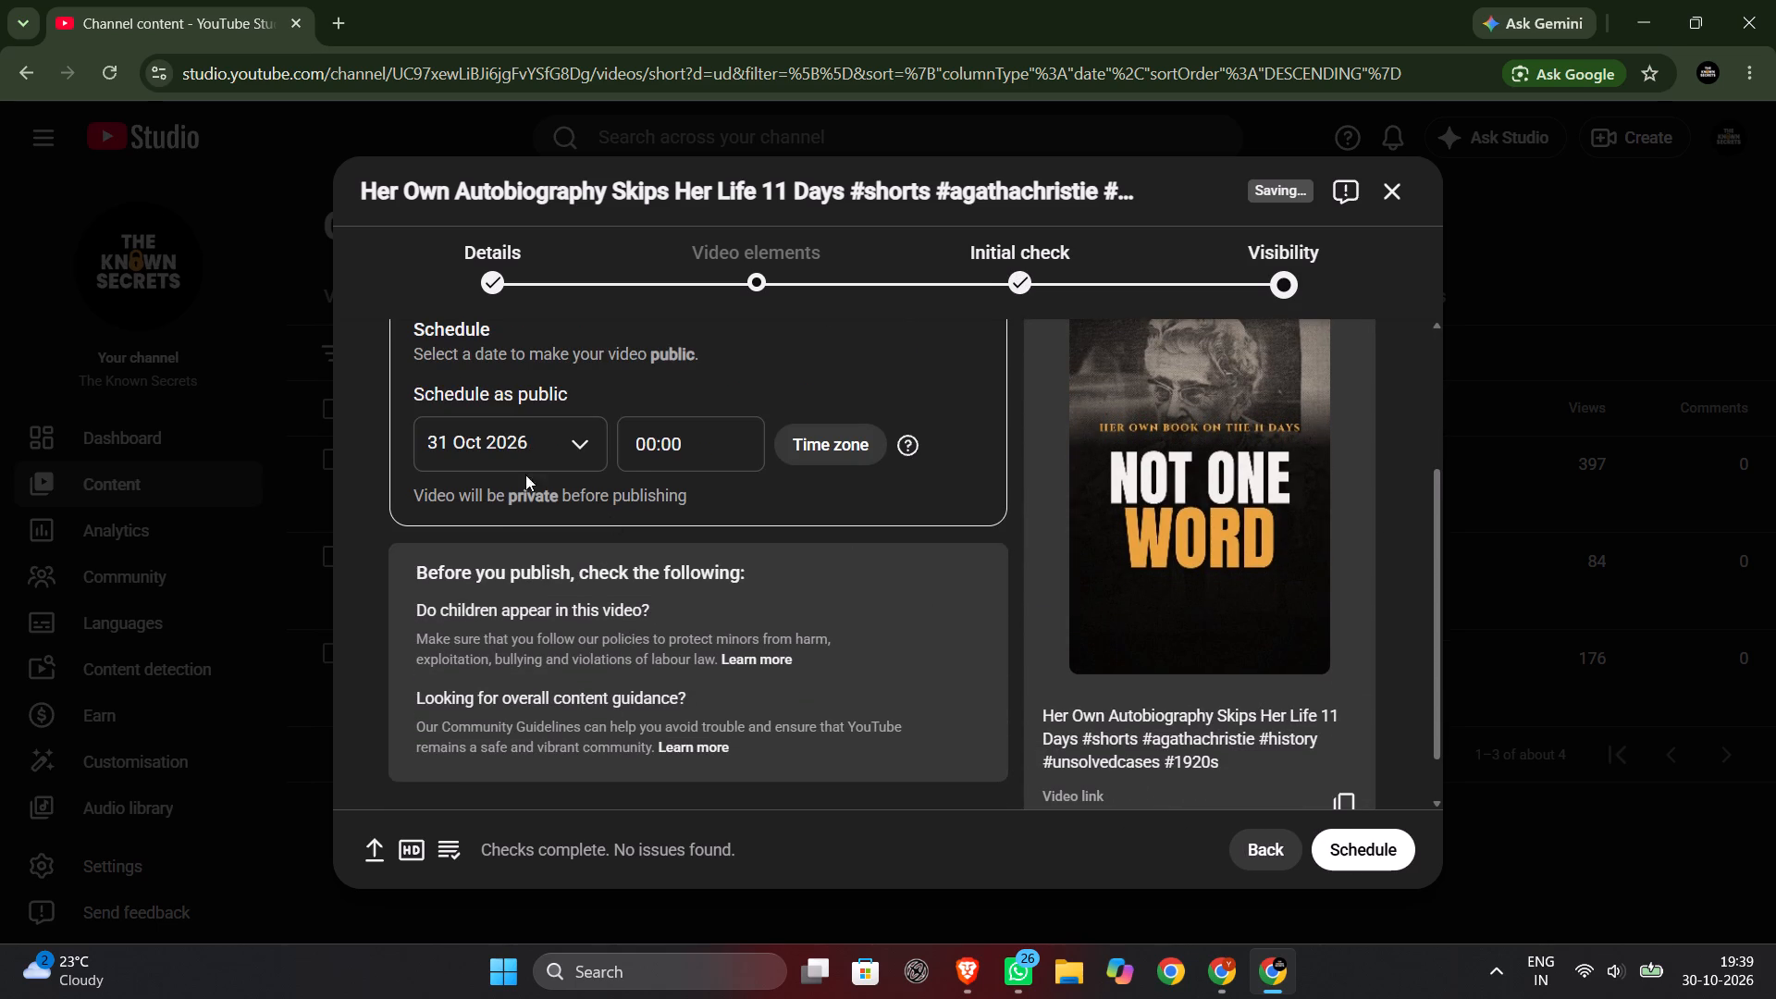
pyautogui.click(572, 457)
pyautogui.click(614, 690)
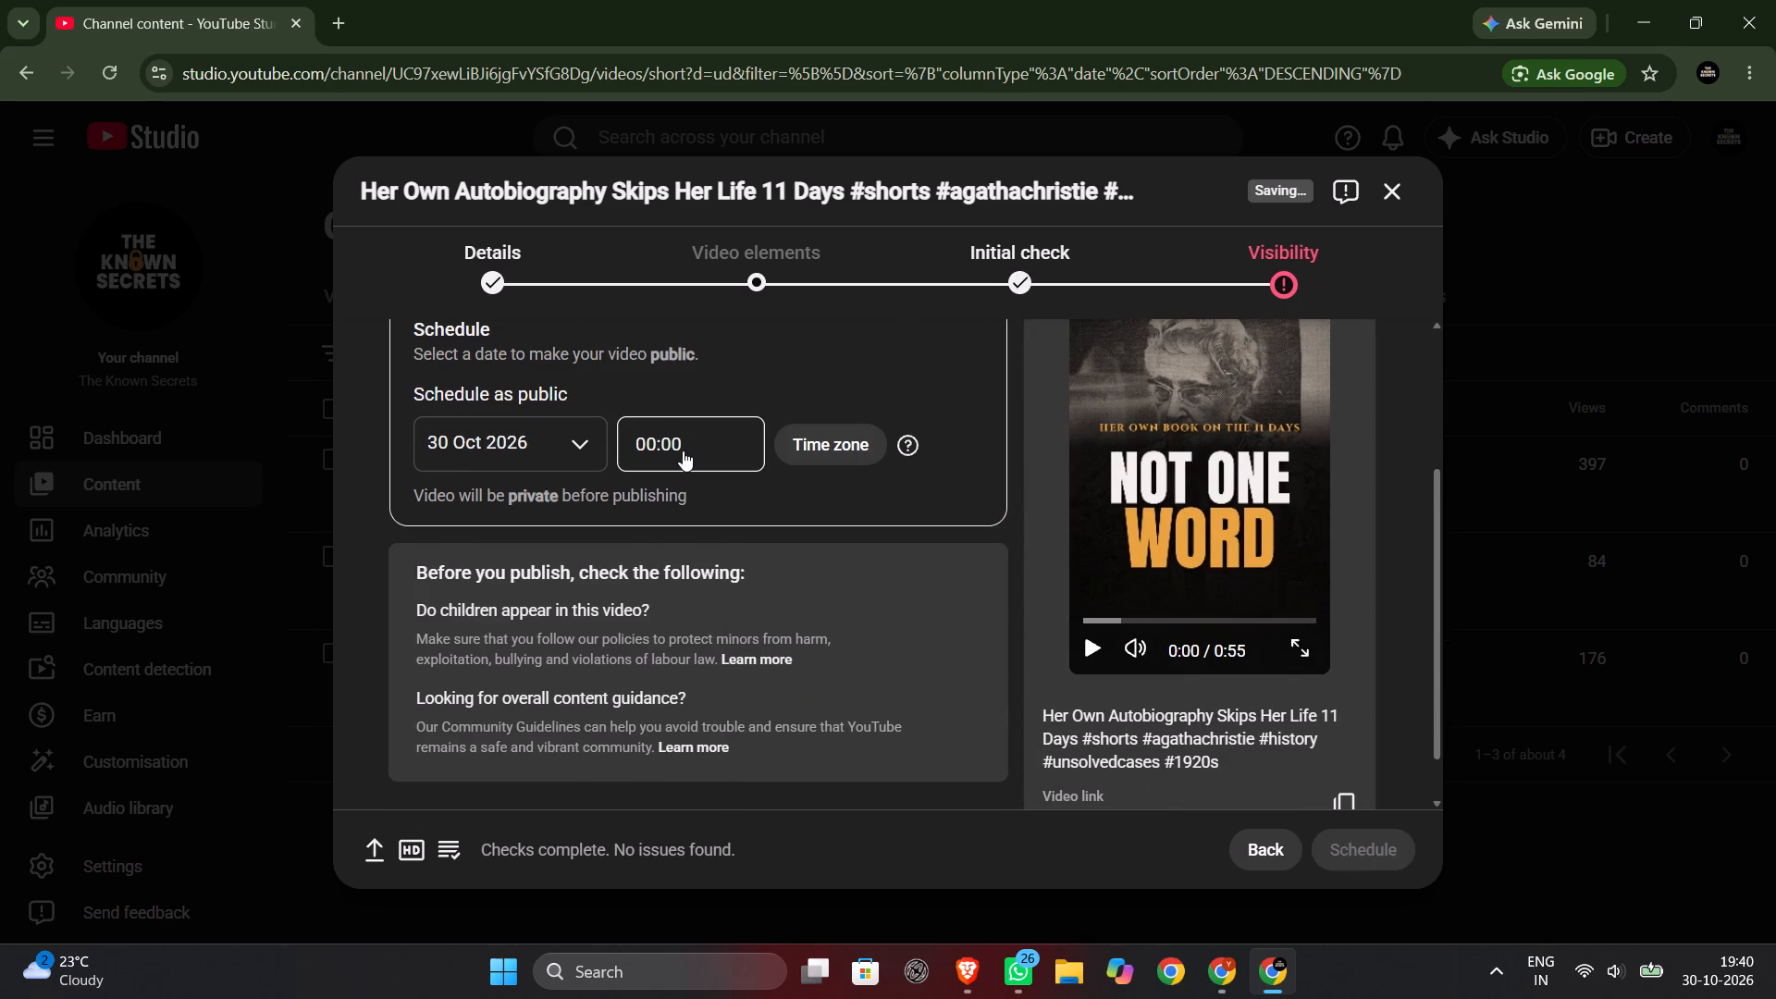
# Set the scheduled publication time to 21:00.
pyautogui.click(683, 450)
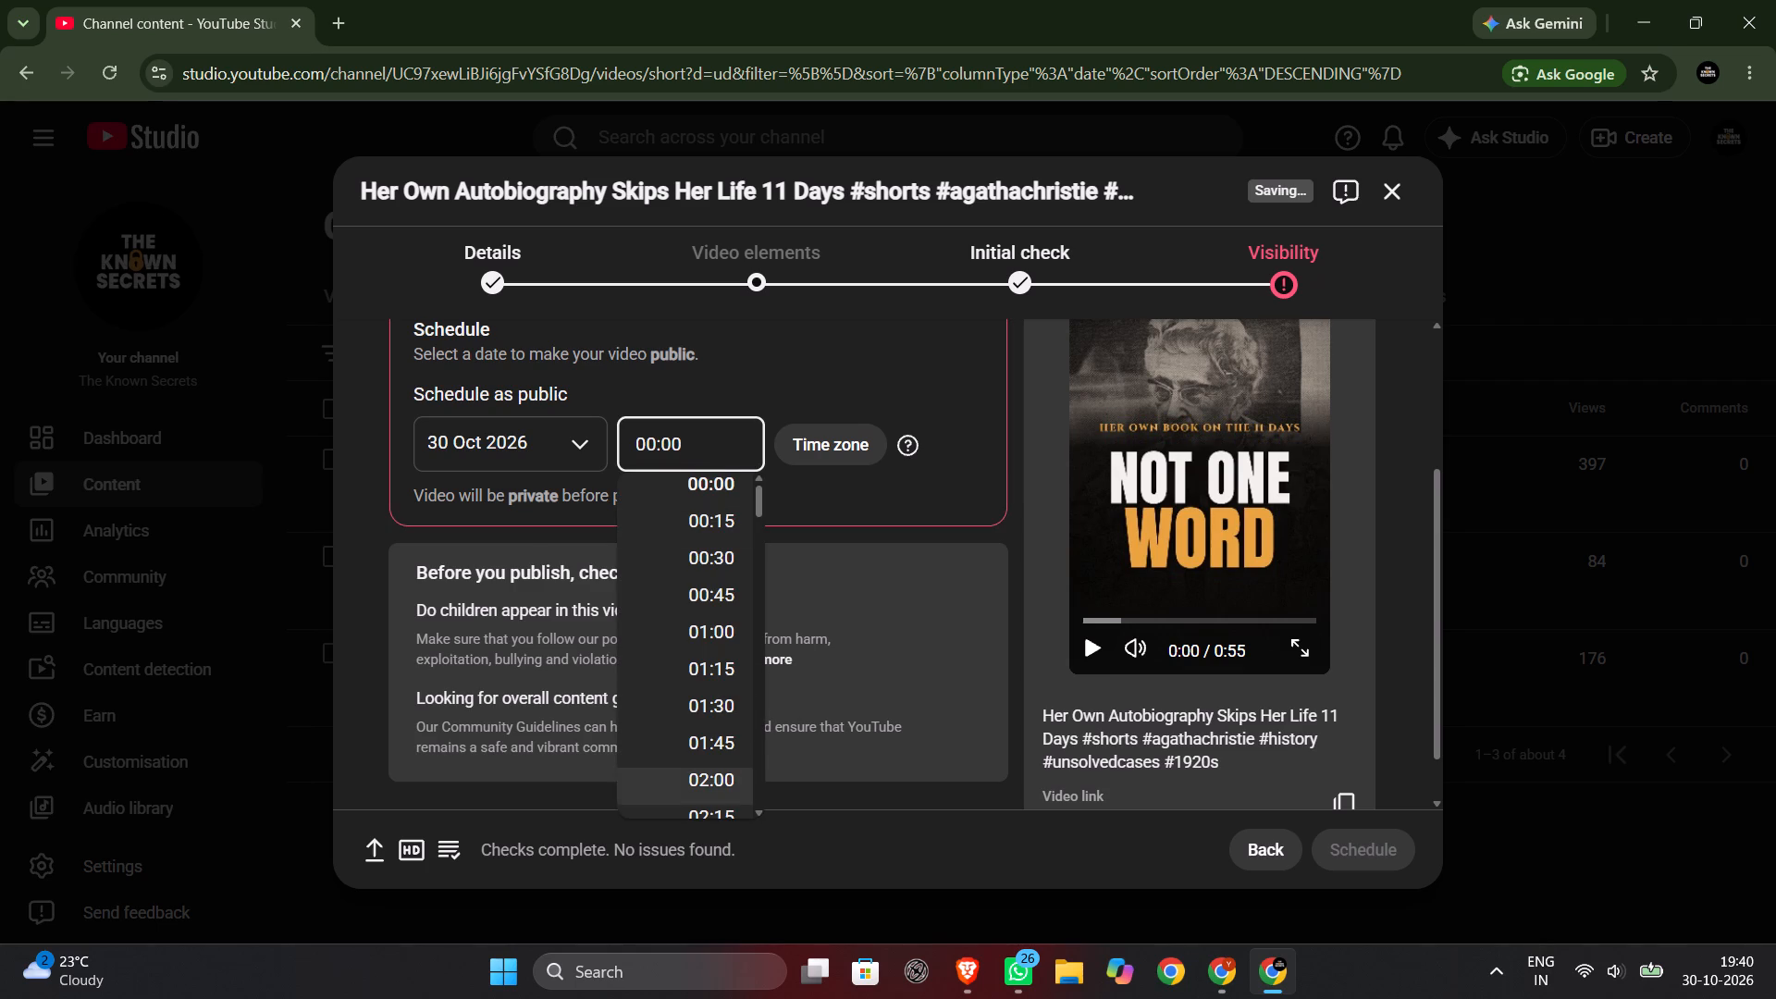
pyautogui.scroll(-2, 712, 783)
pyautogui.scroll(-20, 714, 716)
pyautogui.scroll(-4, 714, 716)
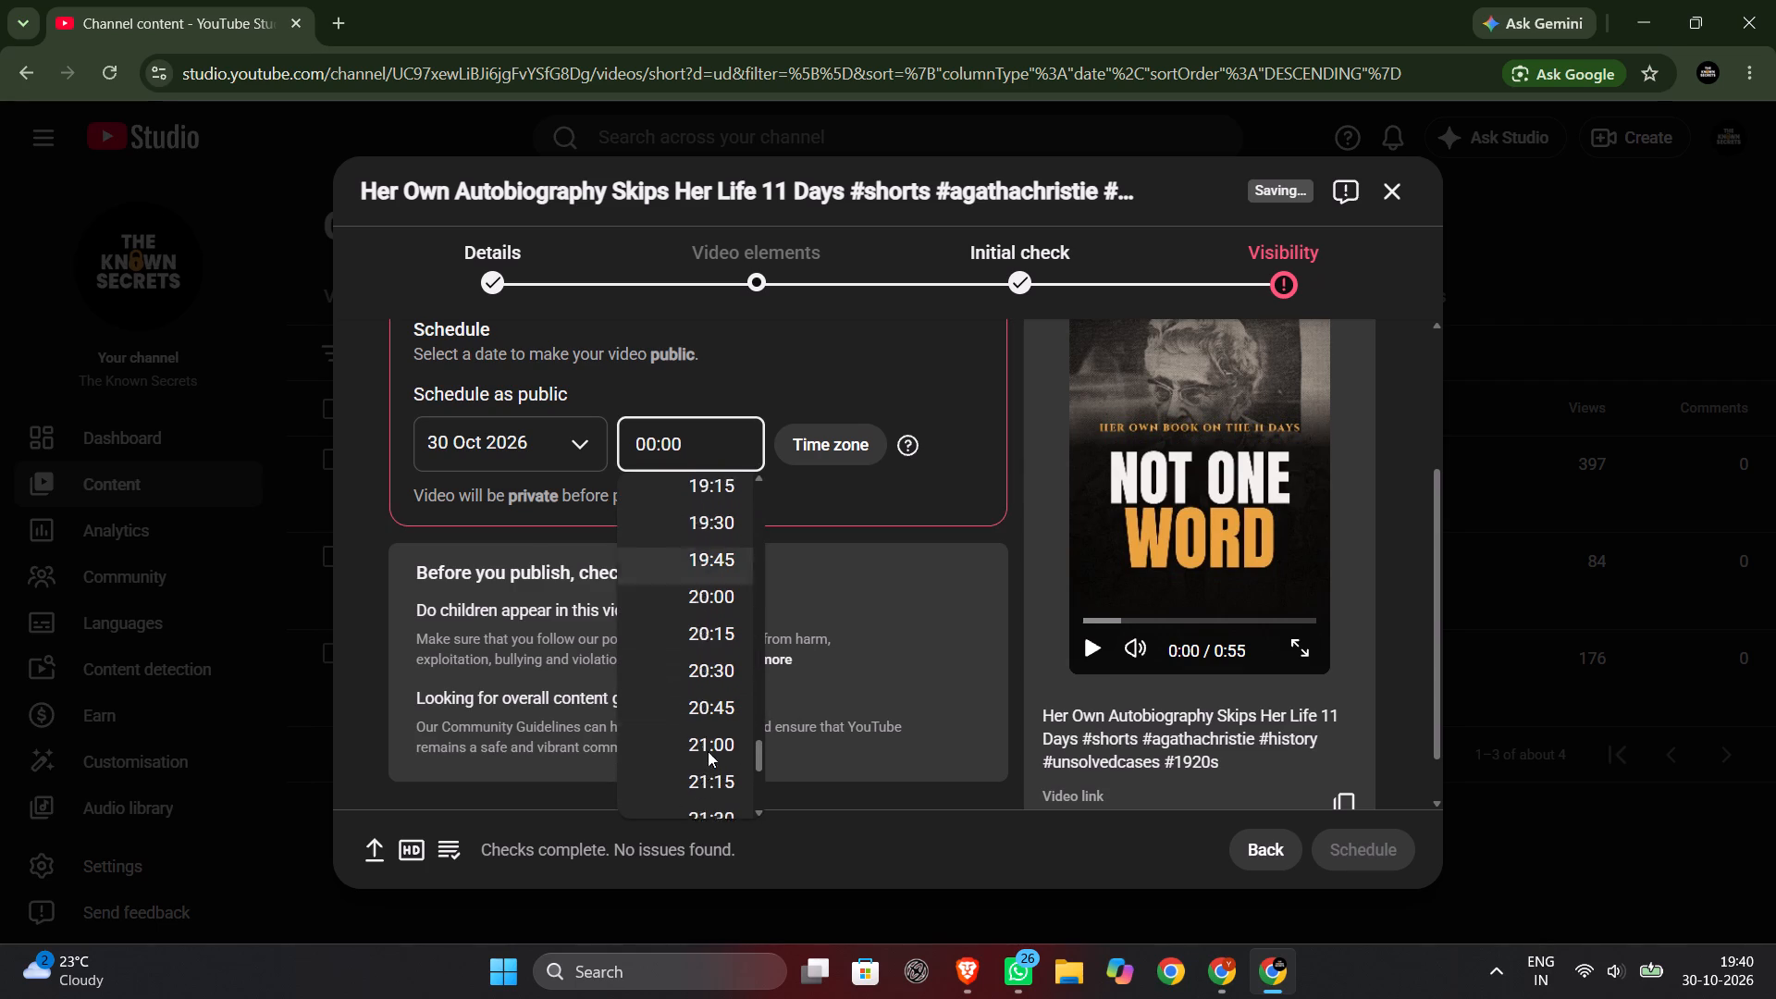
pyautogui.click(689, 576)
# Set the publication time to 20:15, schedule the Short and close the confirmation.
pyautogui.click(671, 443)
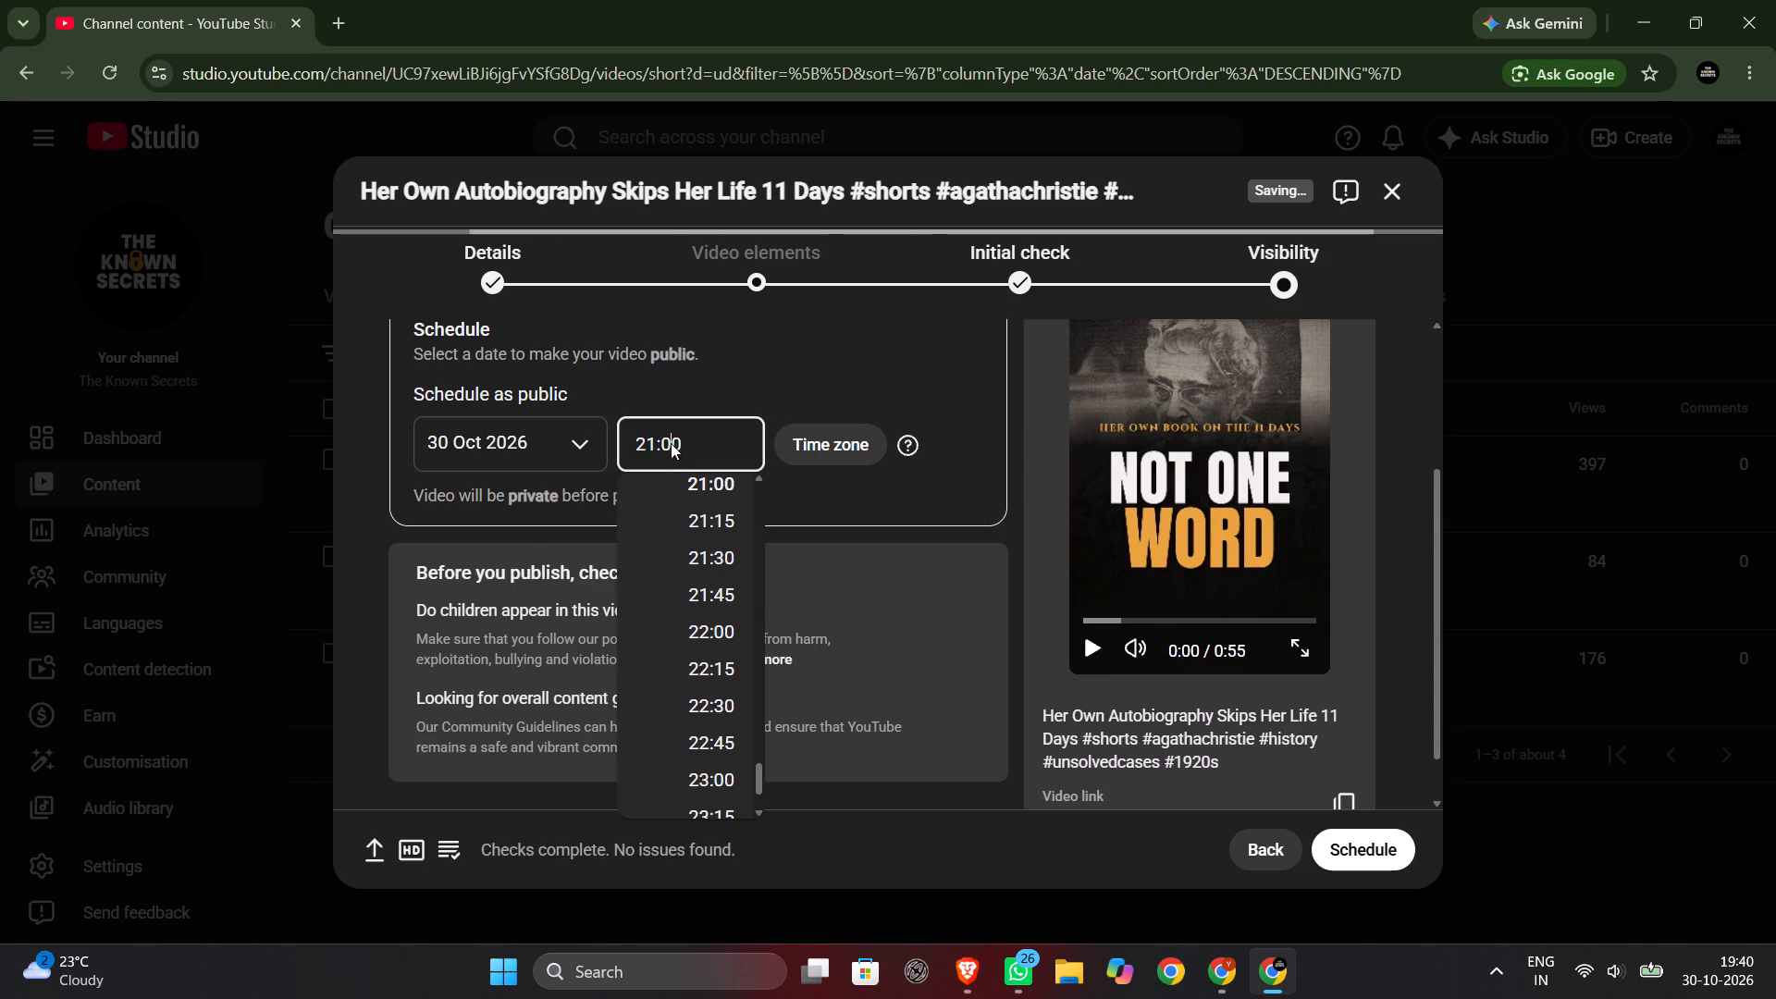
pyautogui.scroll(2, 721, 637)
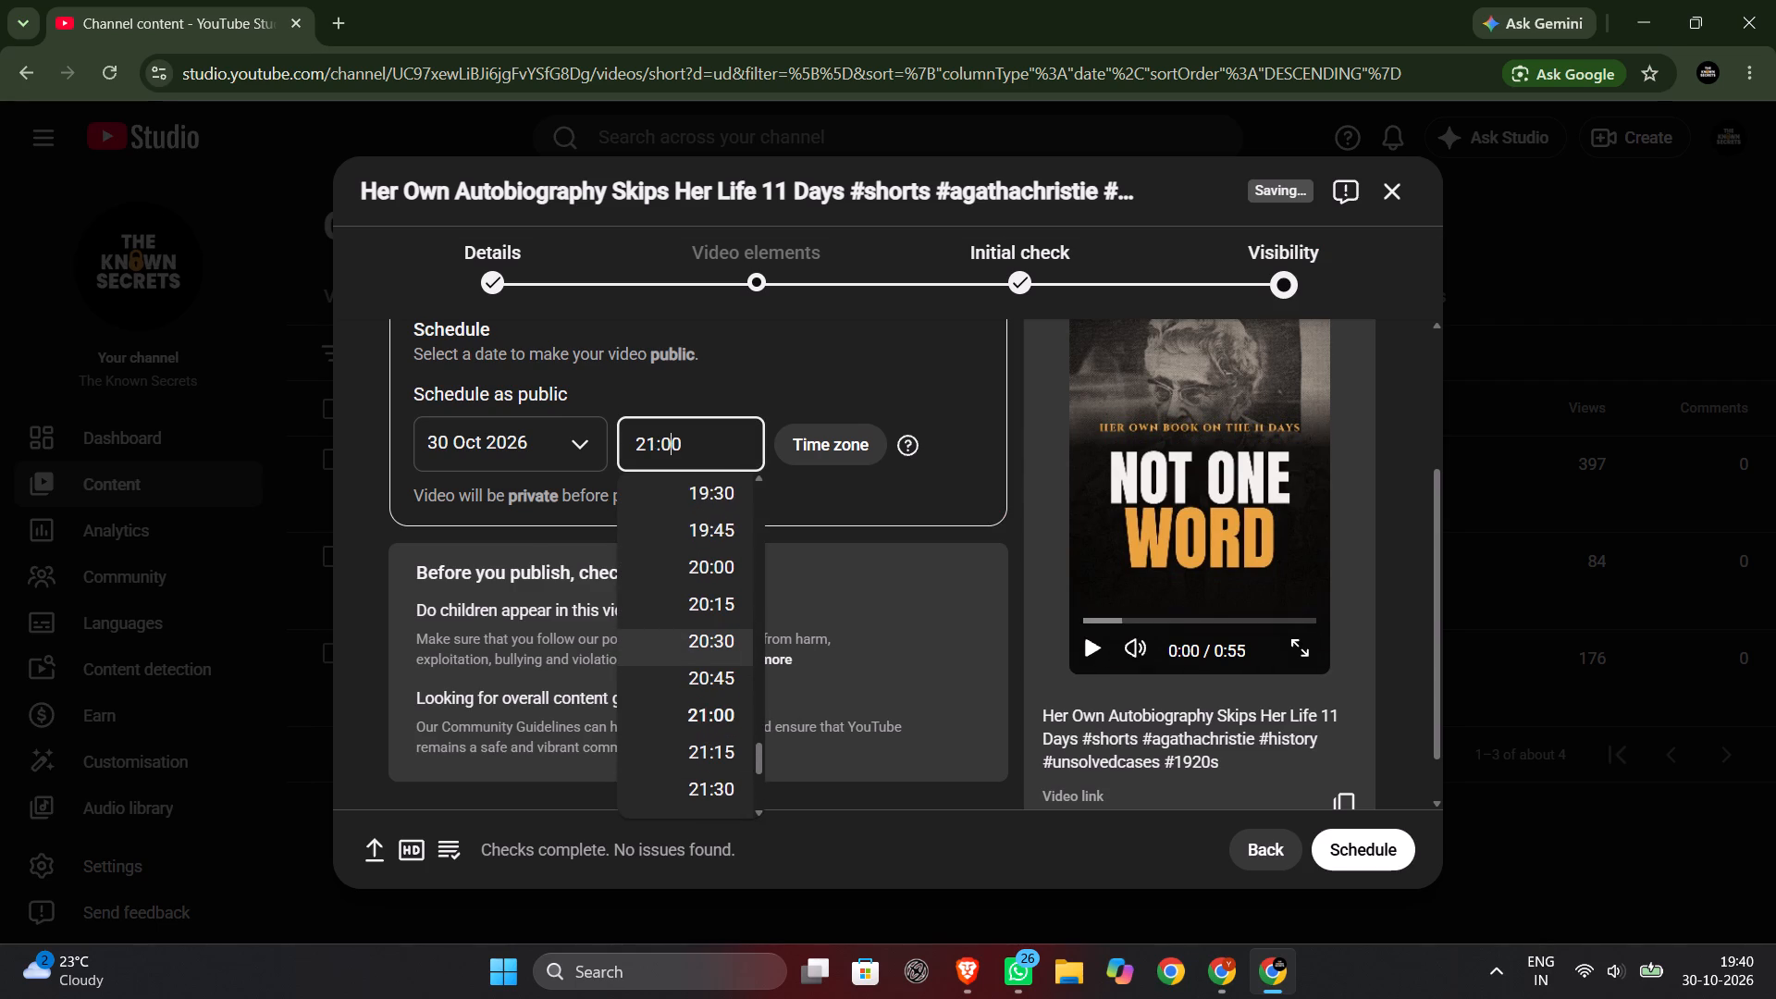
pyautogui.click(699, 608)
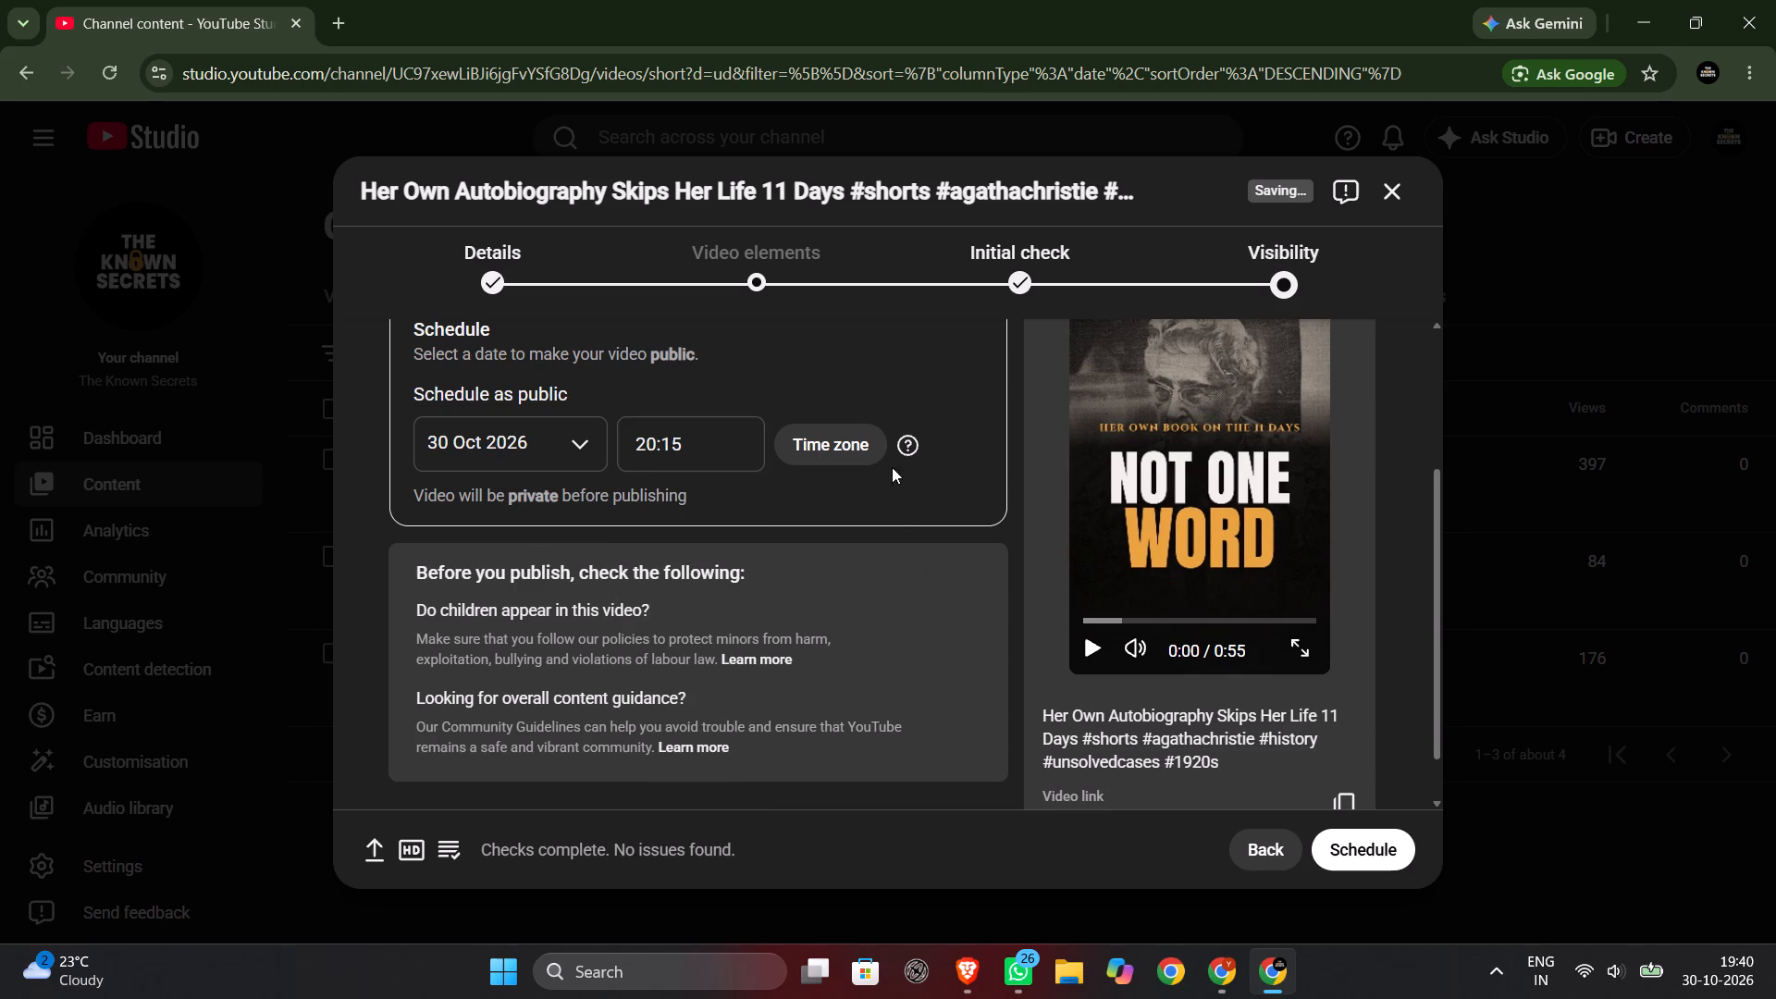
pyautogui.click(1356, 841)
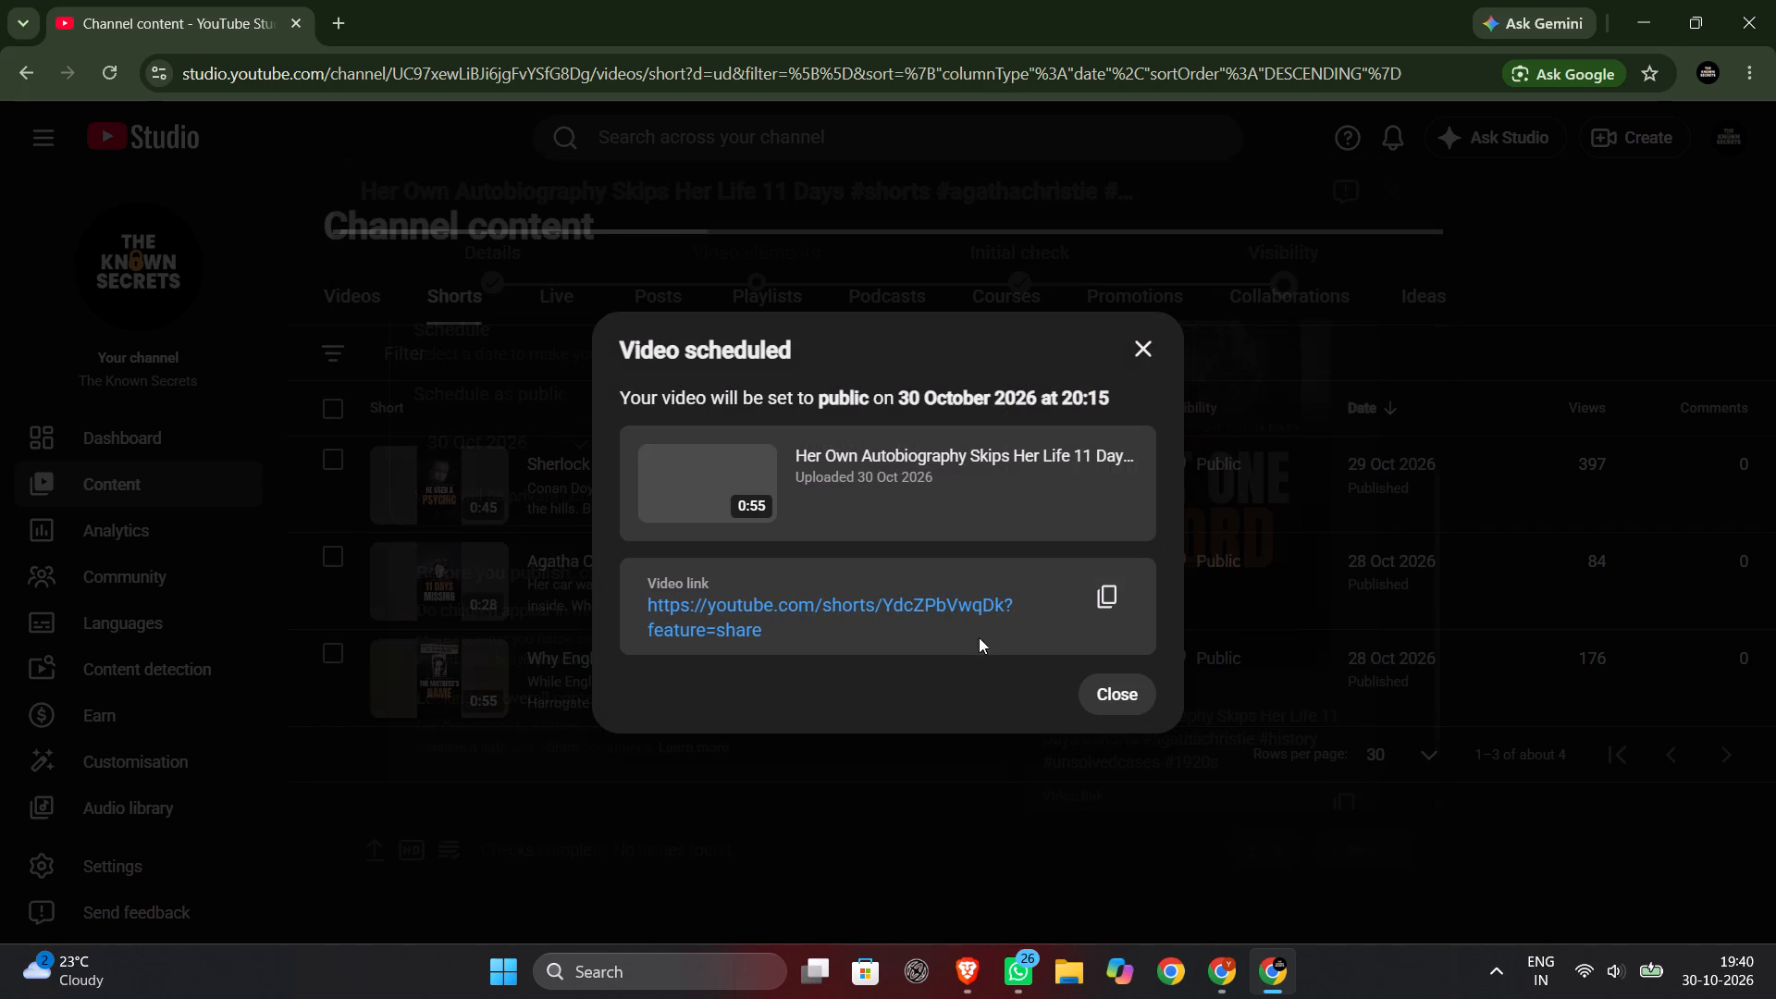
pyautogui.click(1136, 343)
pyautogui.scroll(5, 1339, 339)
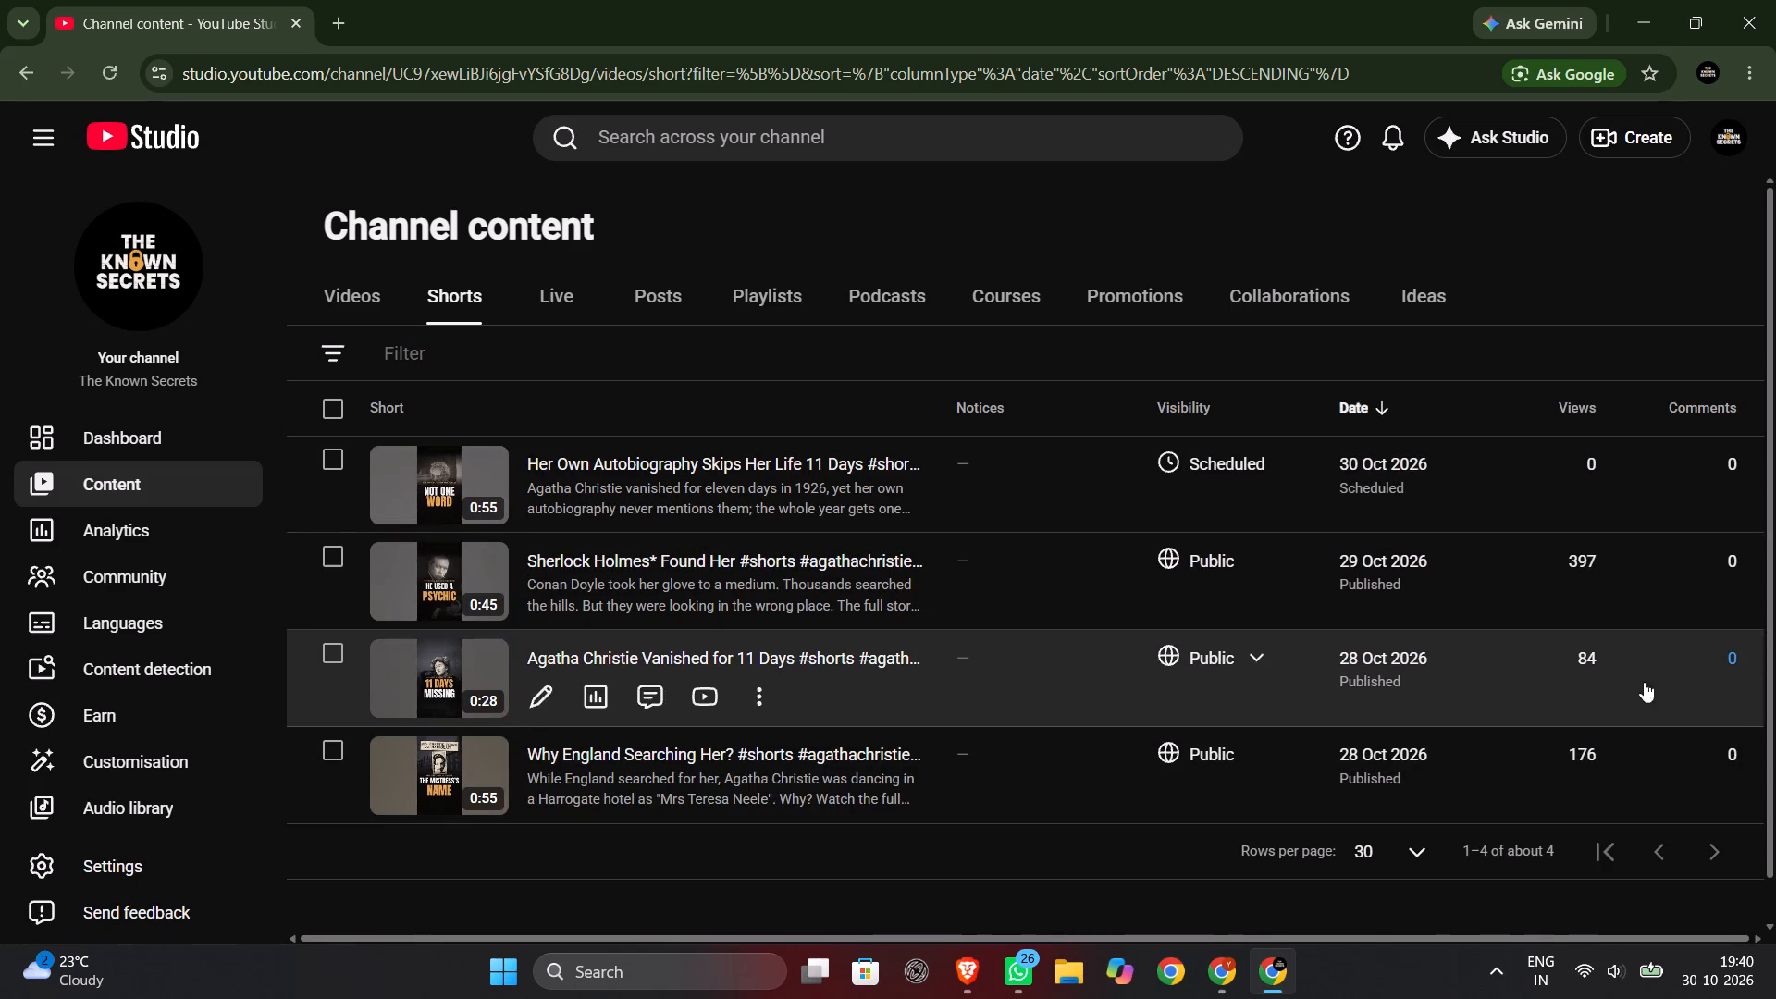
# Open the analytics of the long video "I Bet You Don't Know Where Agatha Christie Was for 11 Days".
pyautogui.click(321, 288)
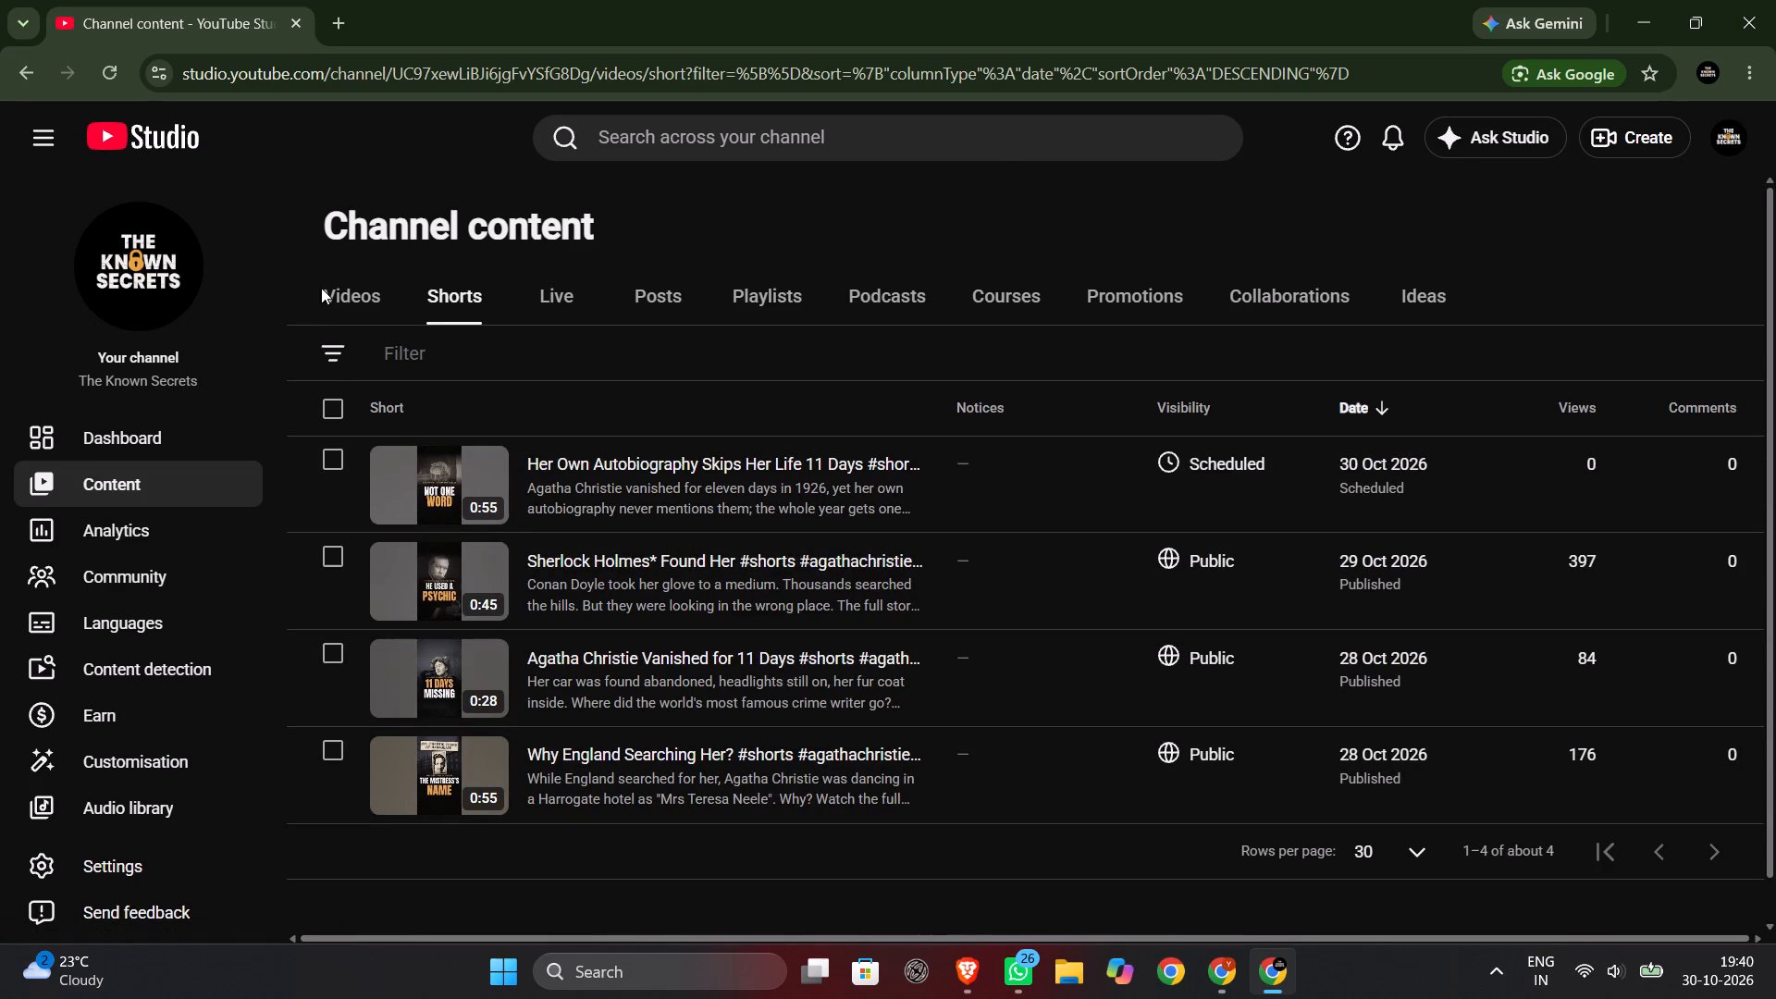
pyautogui.click(337, 288)
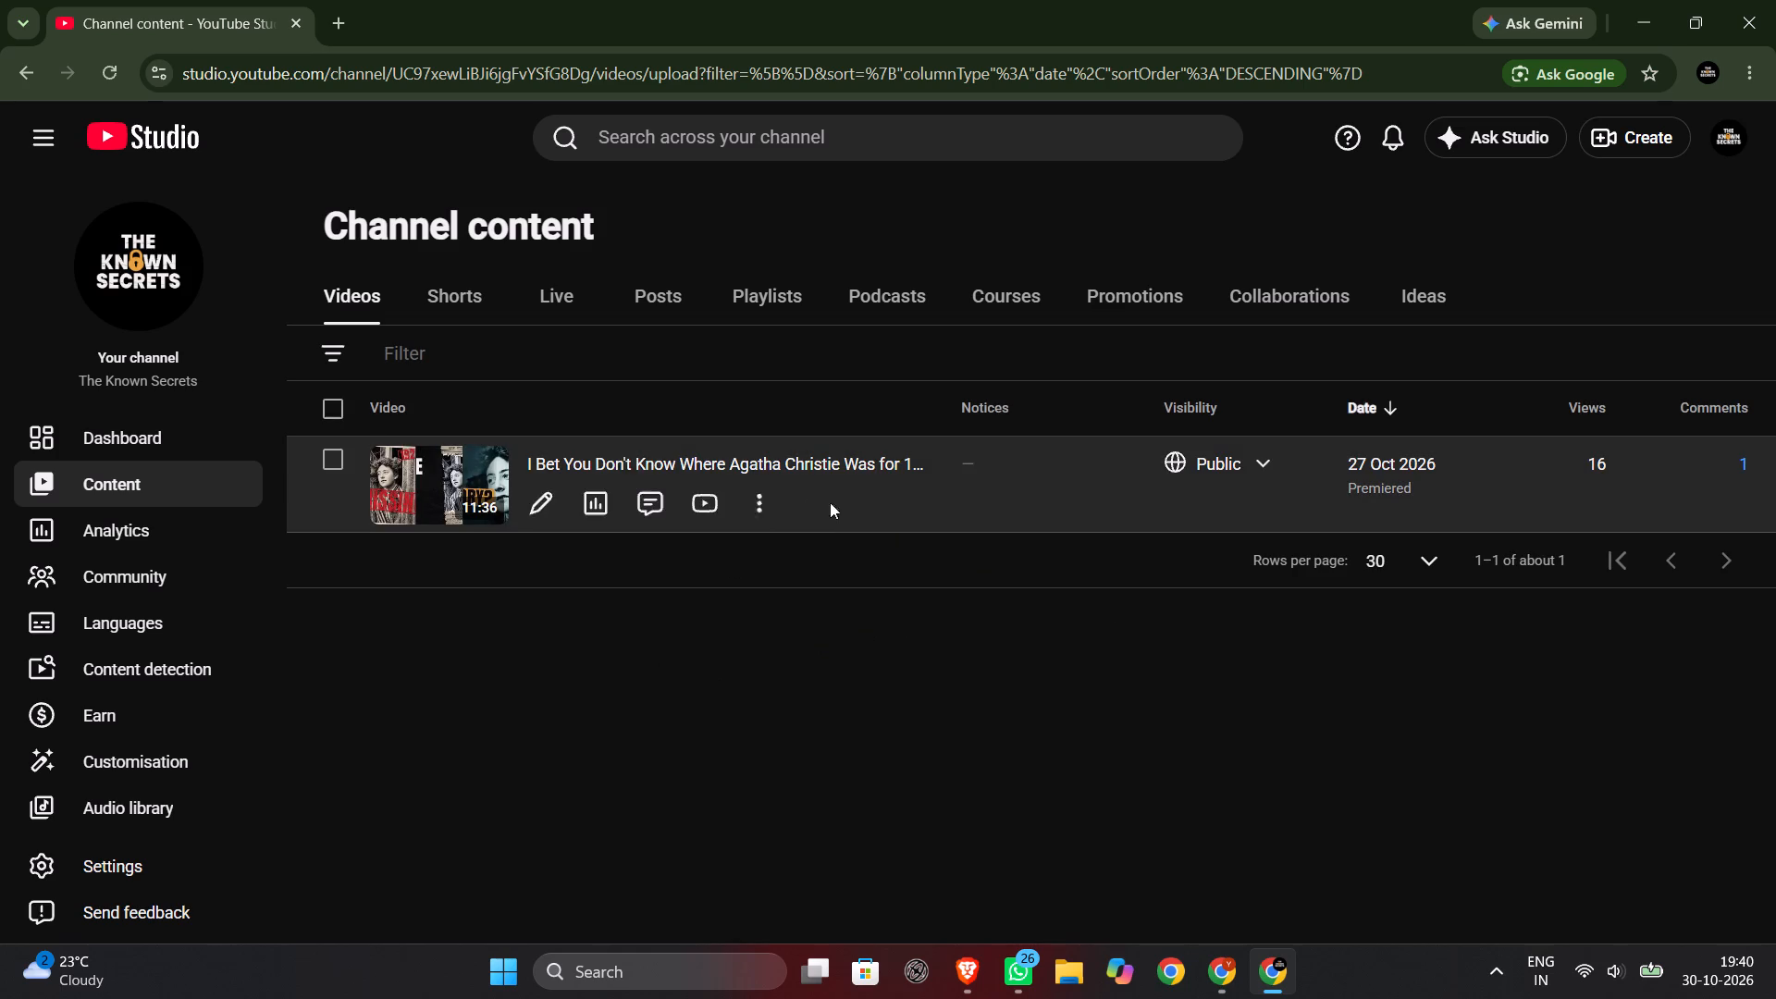
pyautogui.click(598, 458)
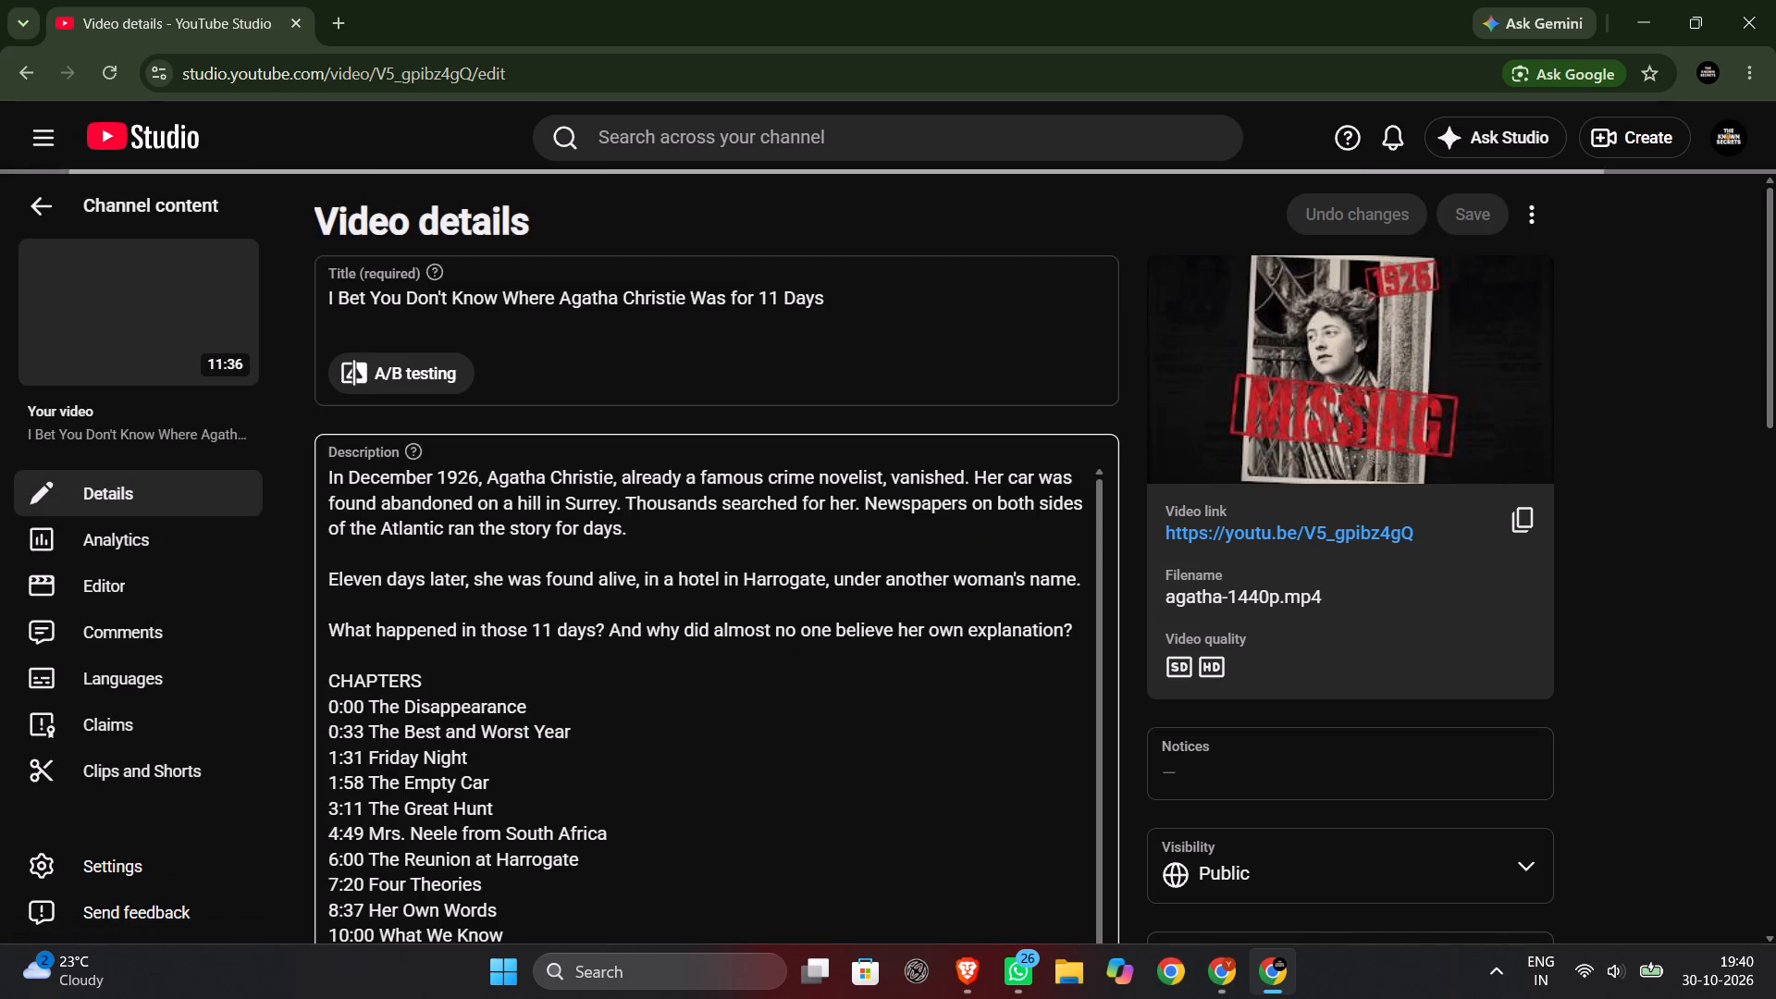
pyautogui.click(107, 528)
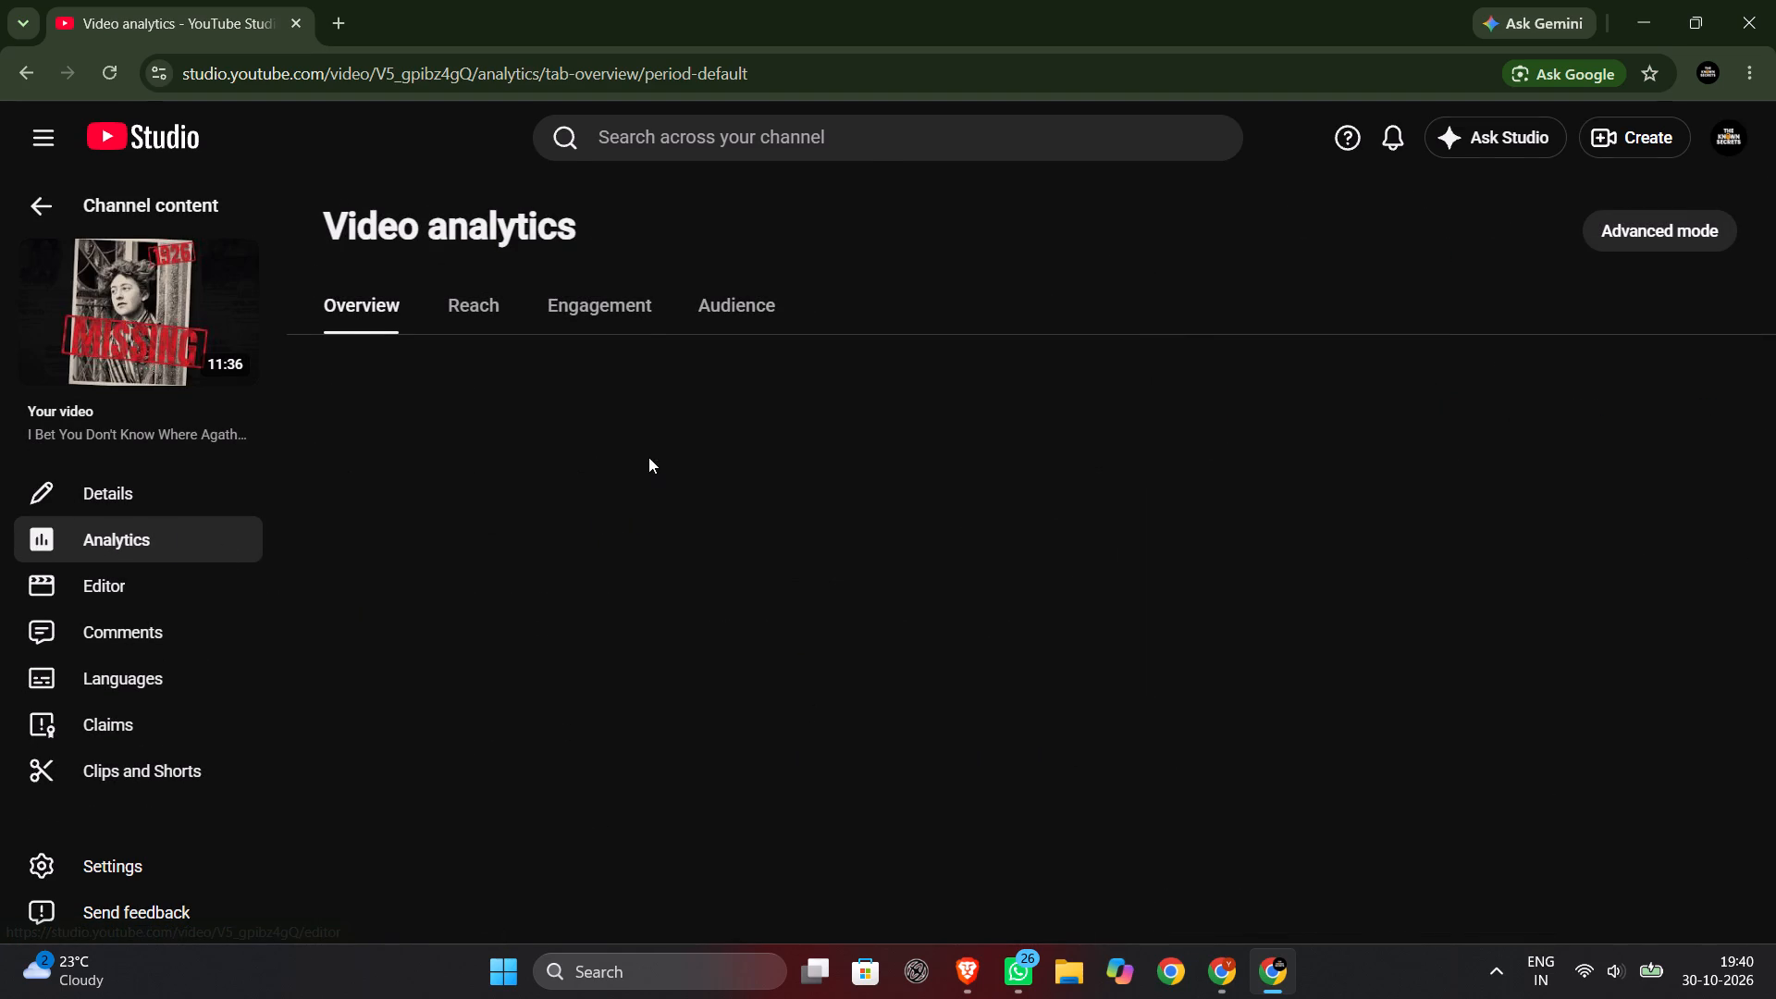
# Examine the long video's engagement figures and its reach data, including the thumbnail impressions graph.
pyautogui.click(579, 288)
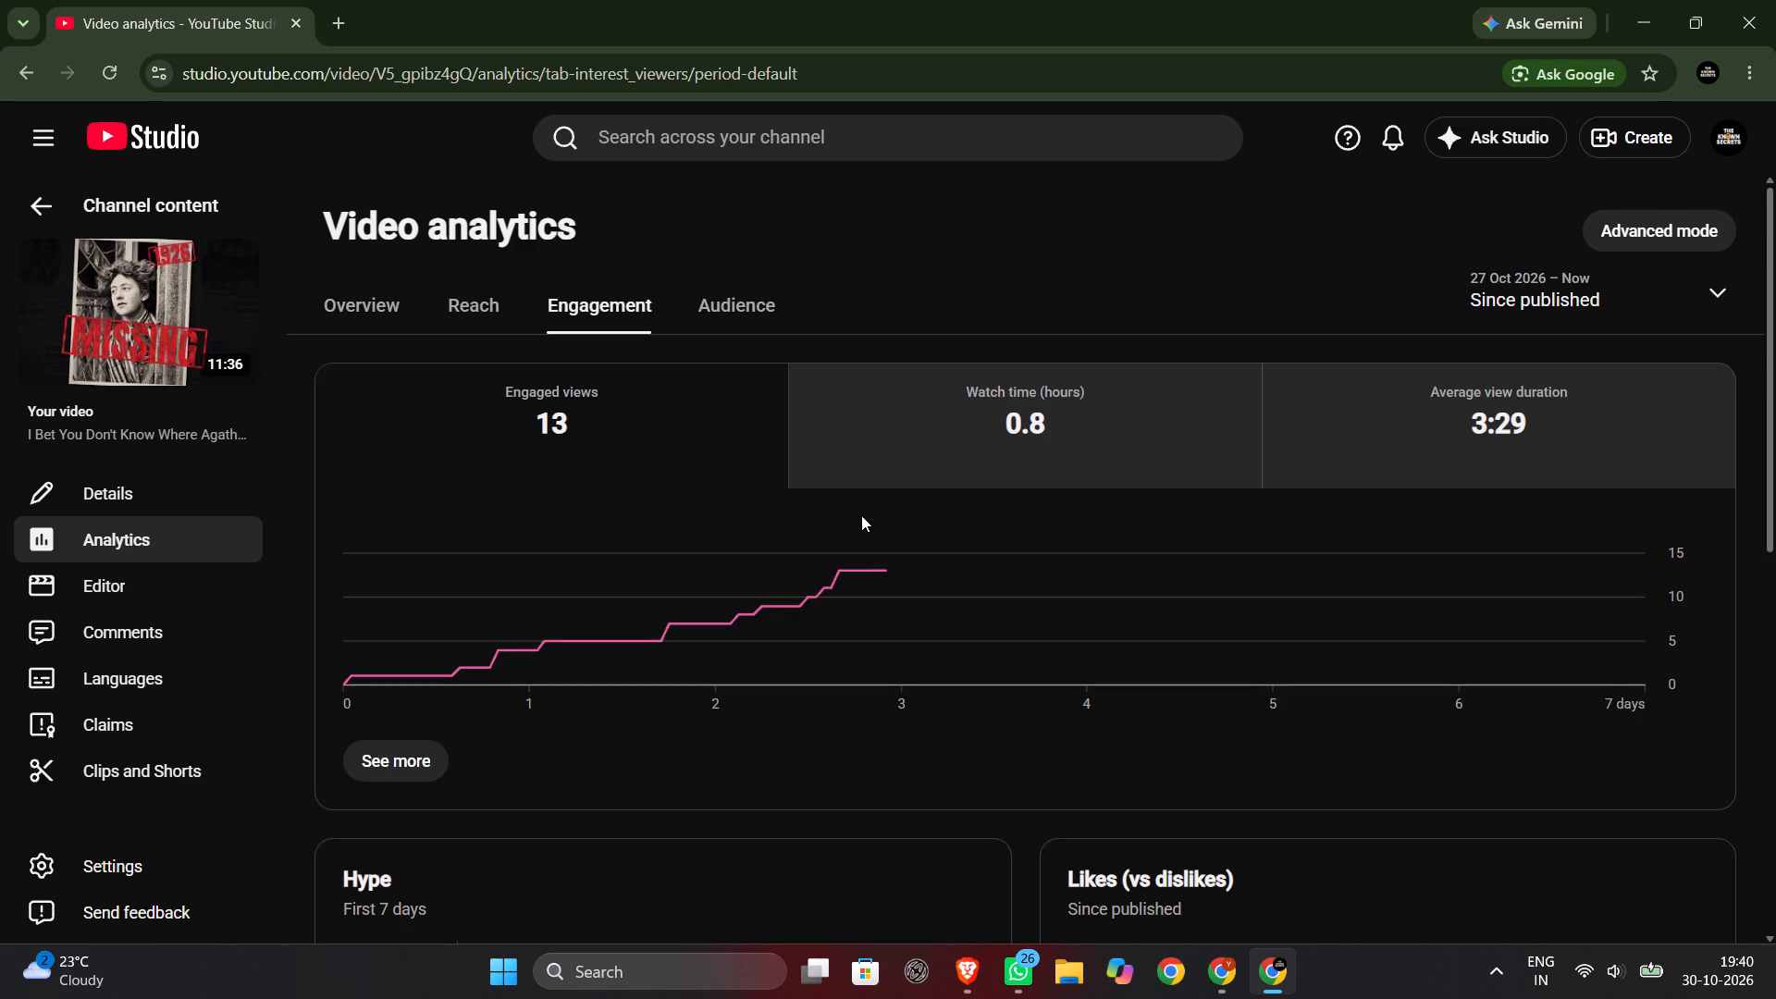
pyautogui.click(473, 282)
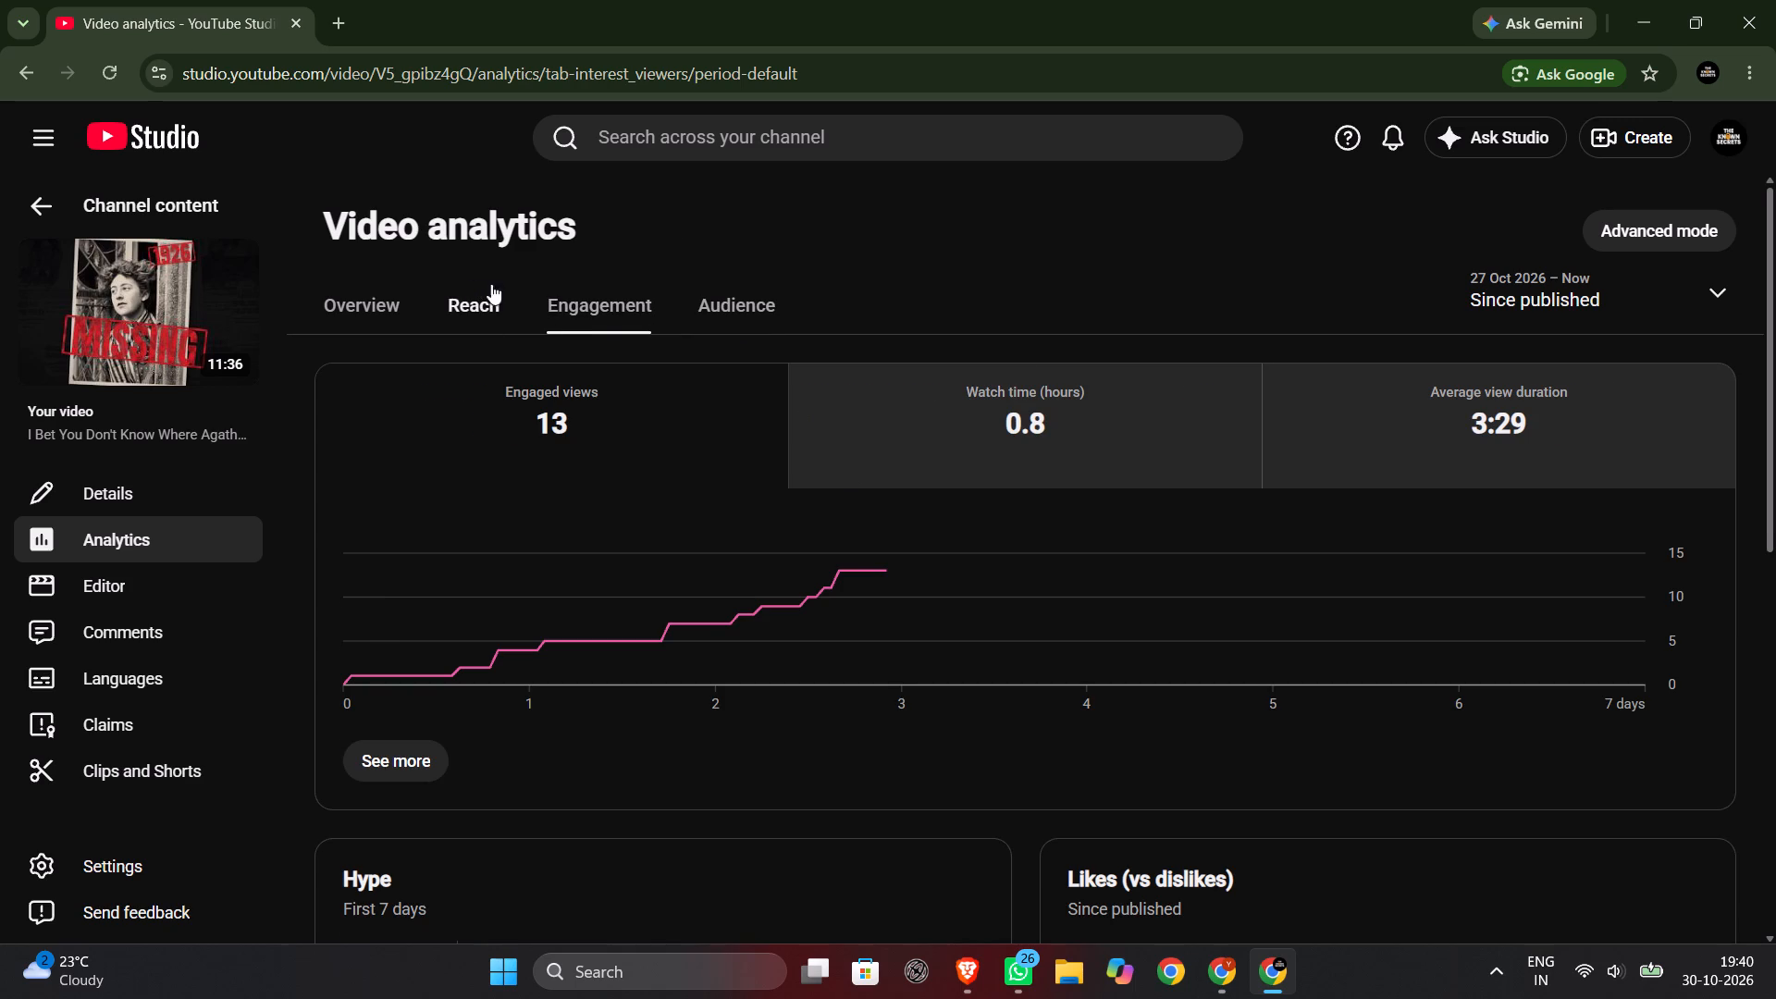
pyautogui.moveTo(542, 431); pyautogui.dragTo(448, 427)
pyautogui.click(524, 470)
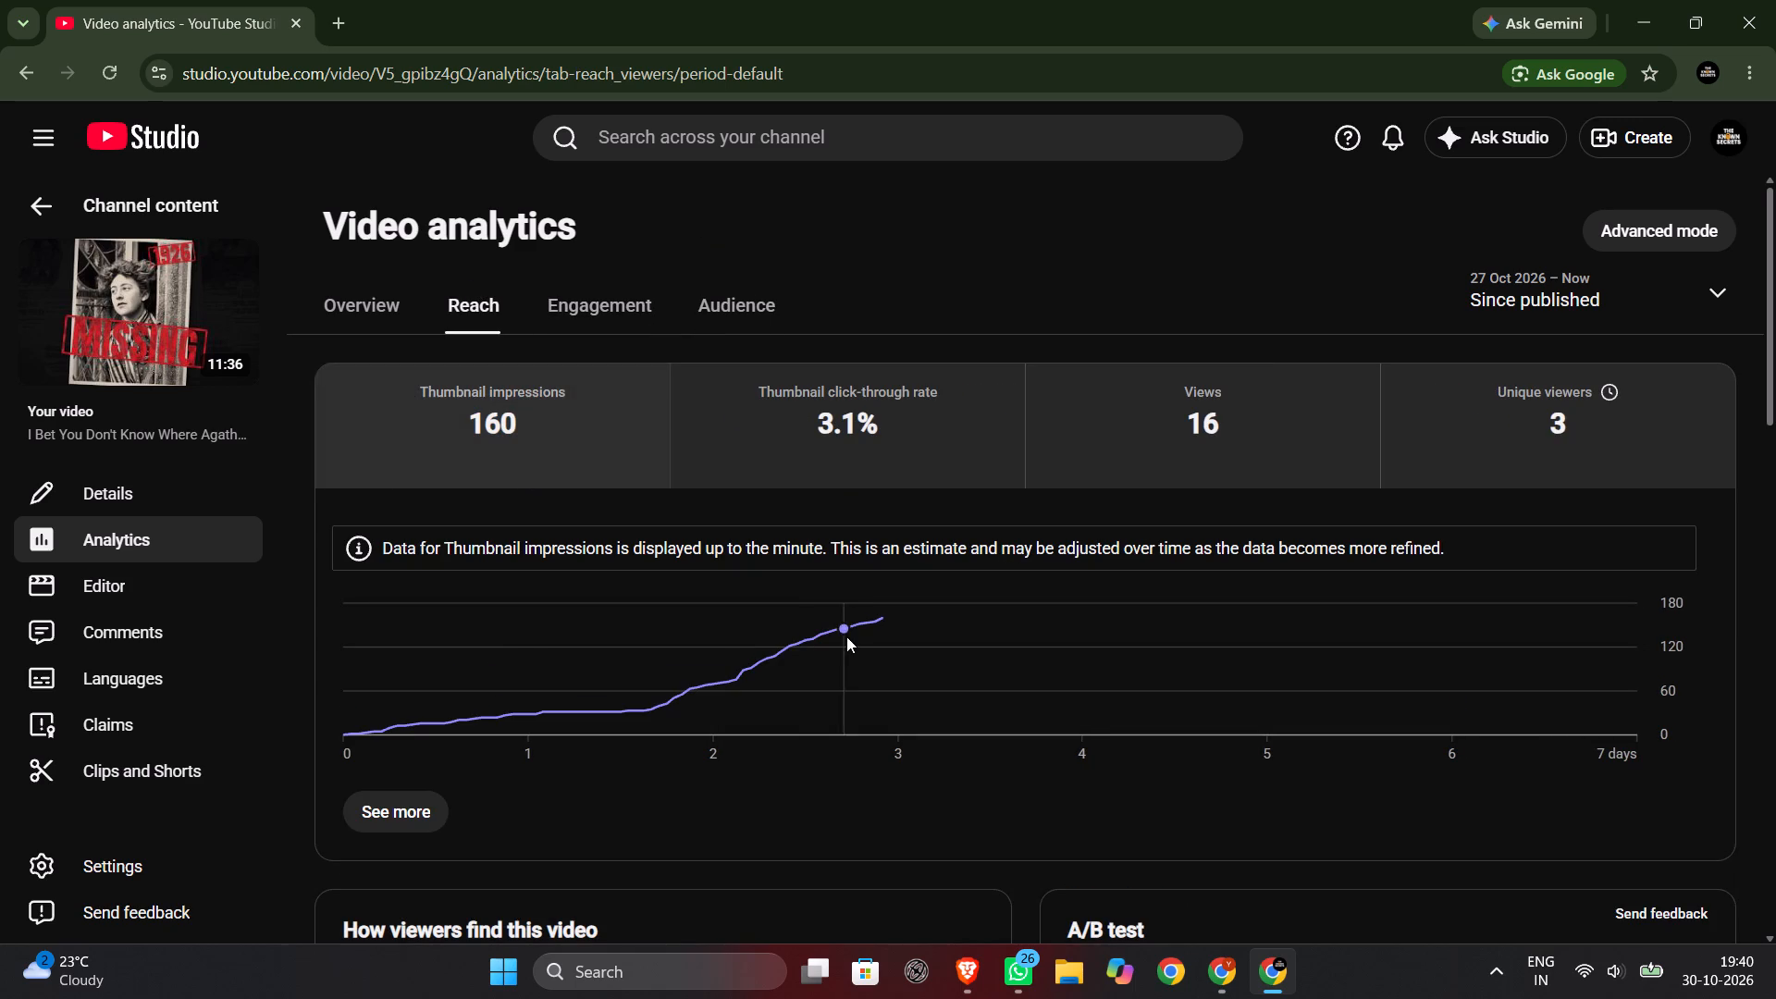
pyautogui.click(856, 635)
pyautogui.click(854, 639)
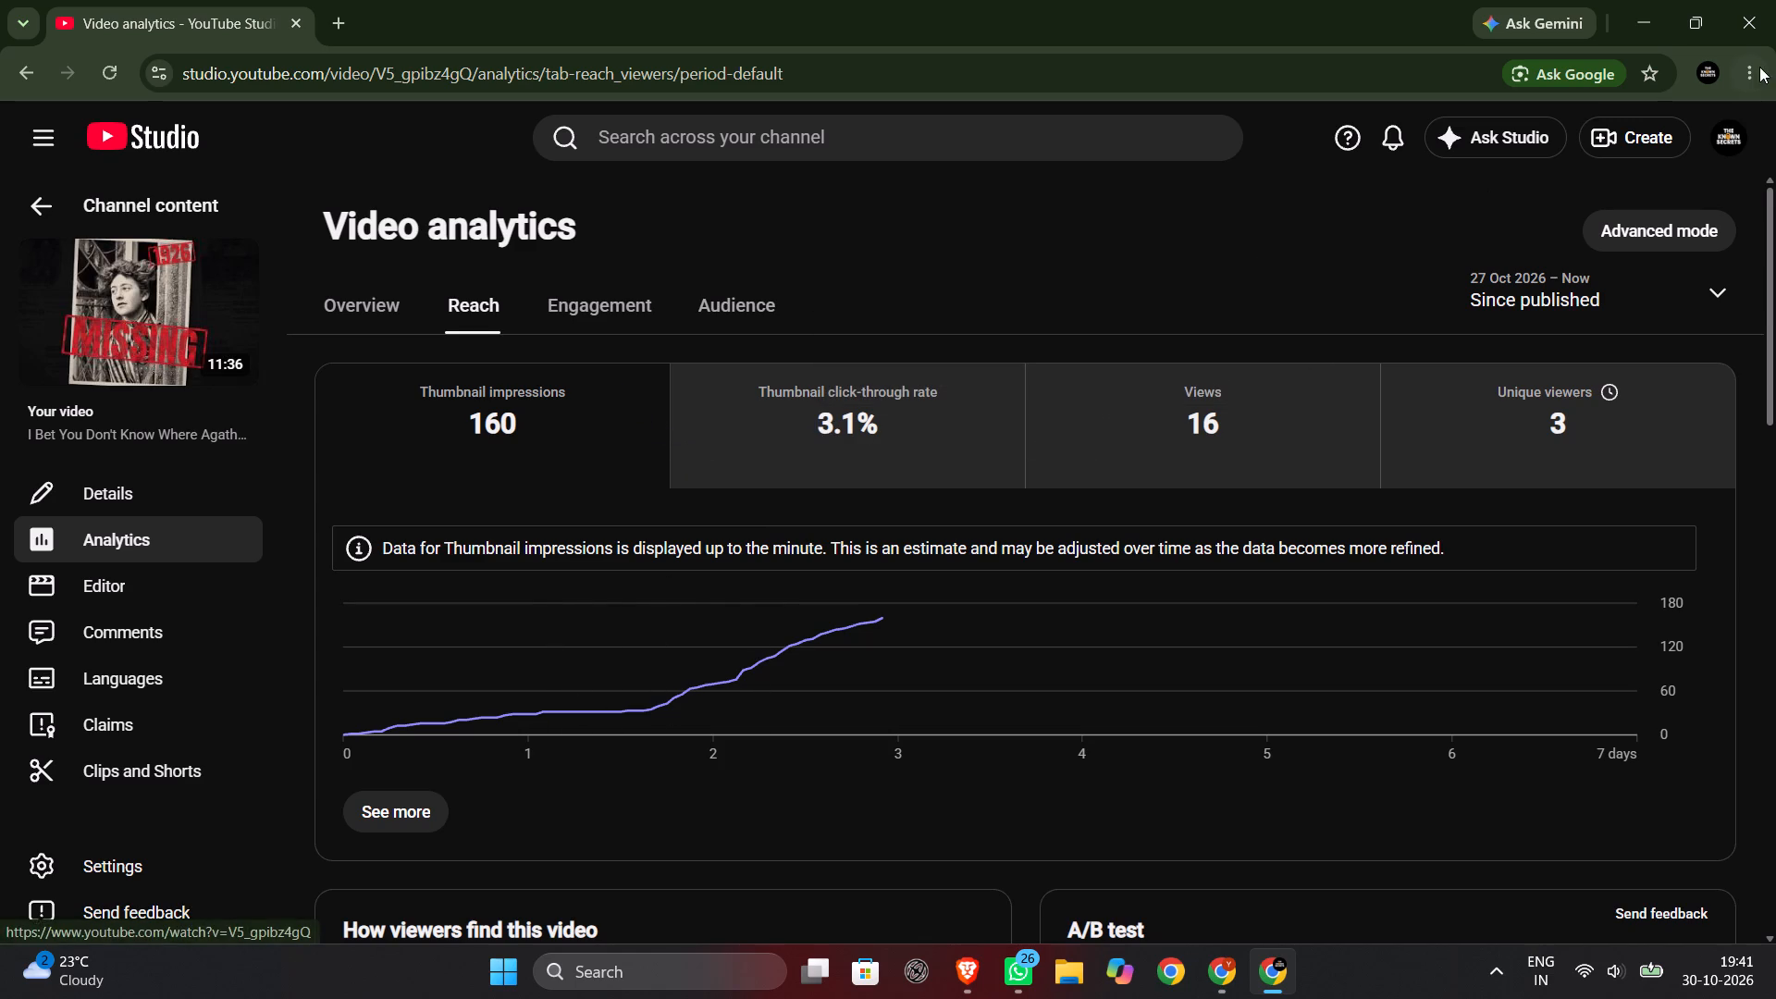
# Open the long video's details and go to the hashtags at the end of its description.
pyautogui.click(94, 488)
pyautogui.scroll(-5, 637, 446)
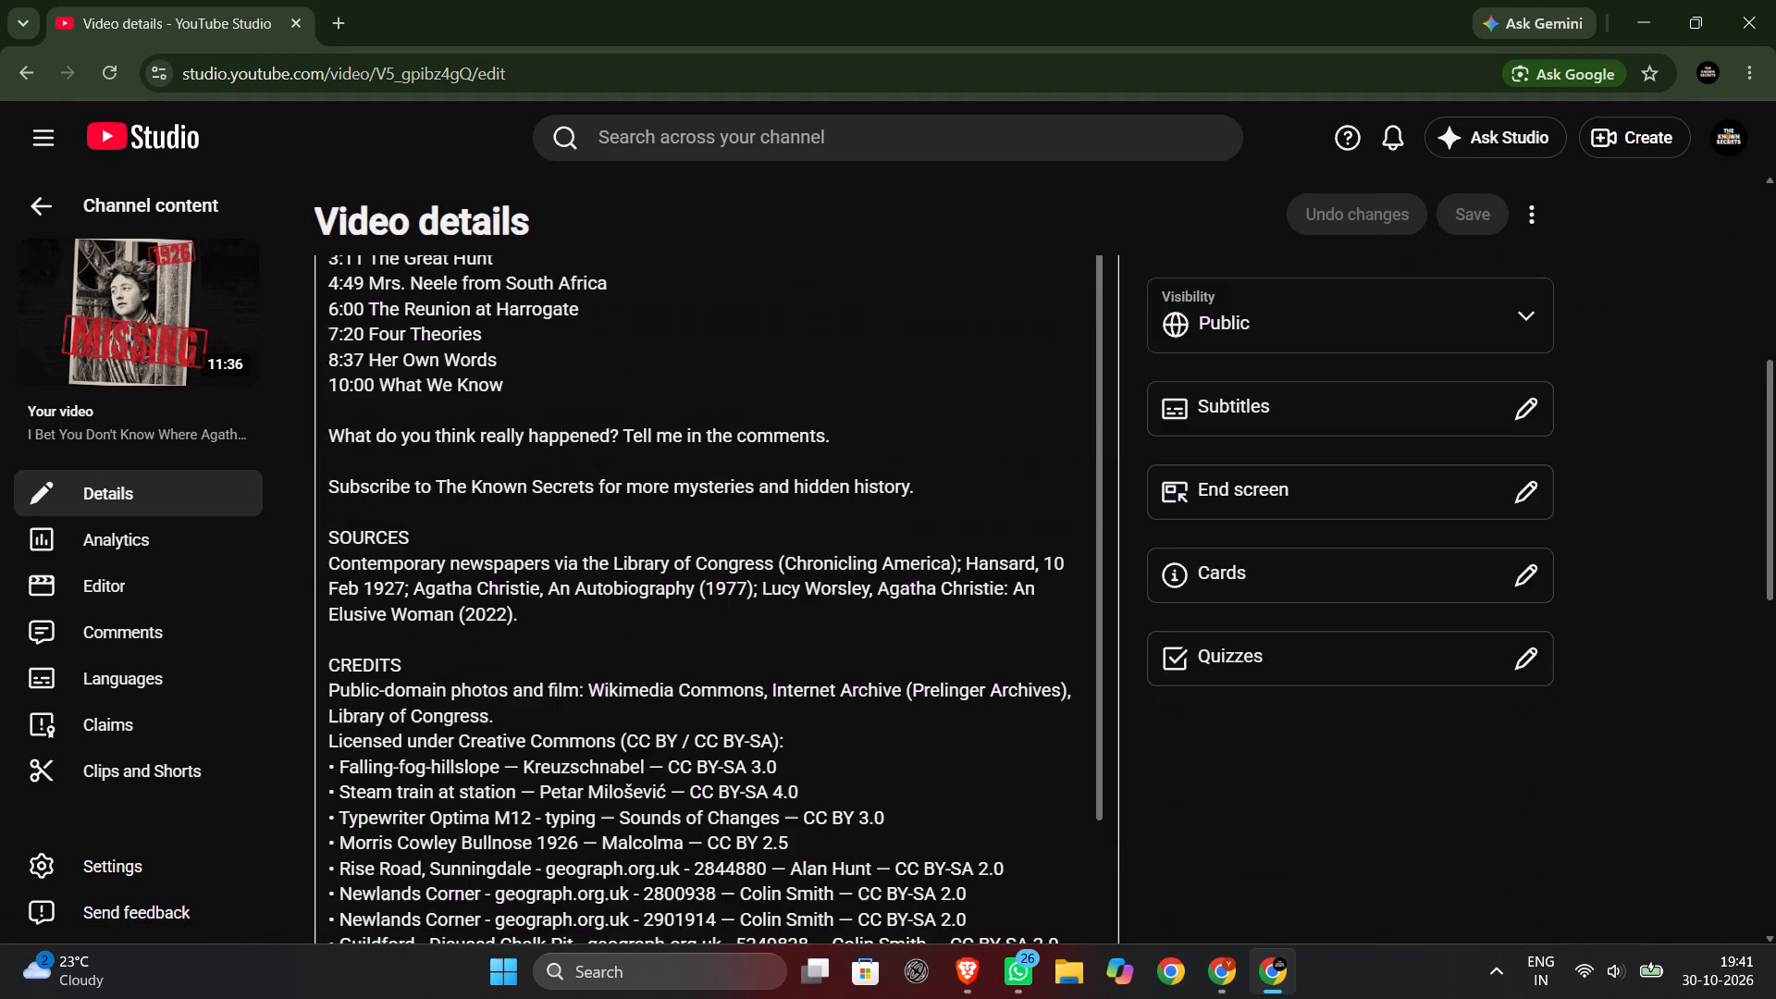
pyautogui.scroll(-9, 693, 454)
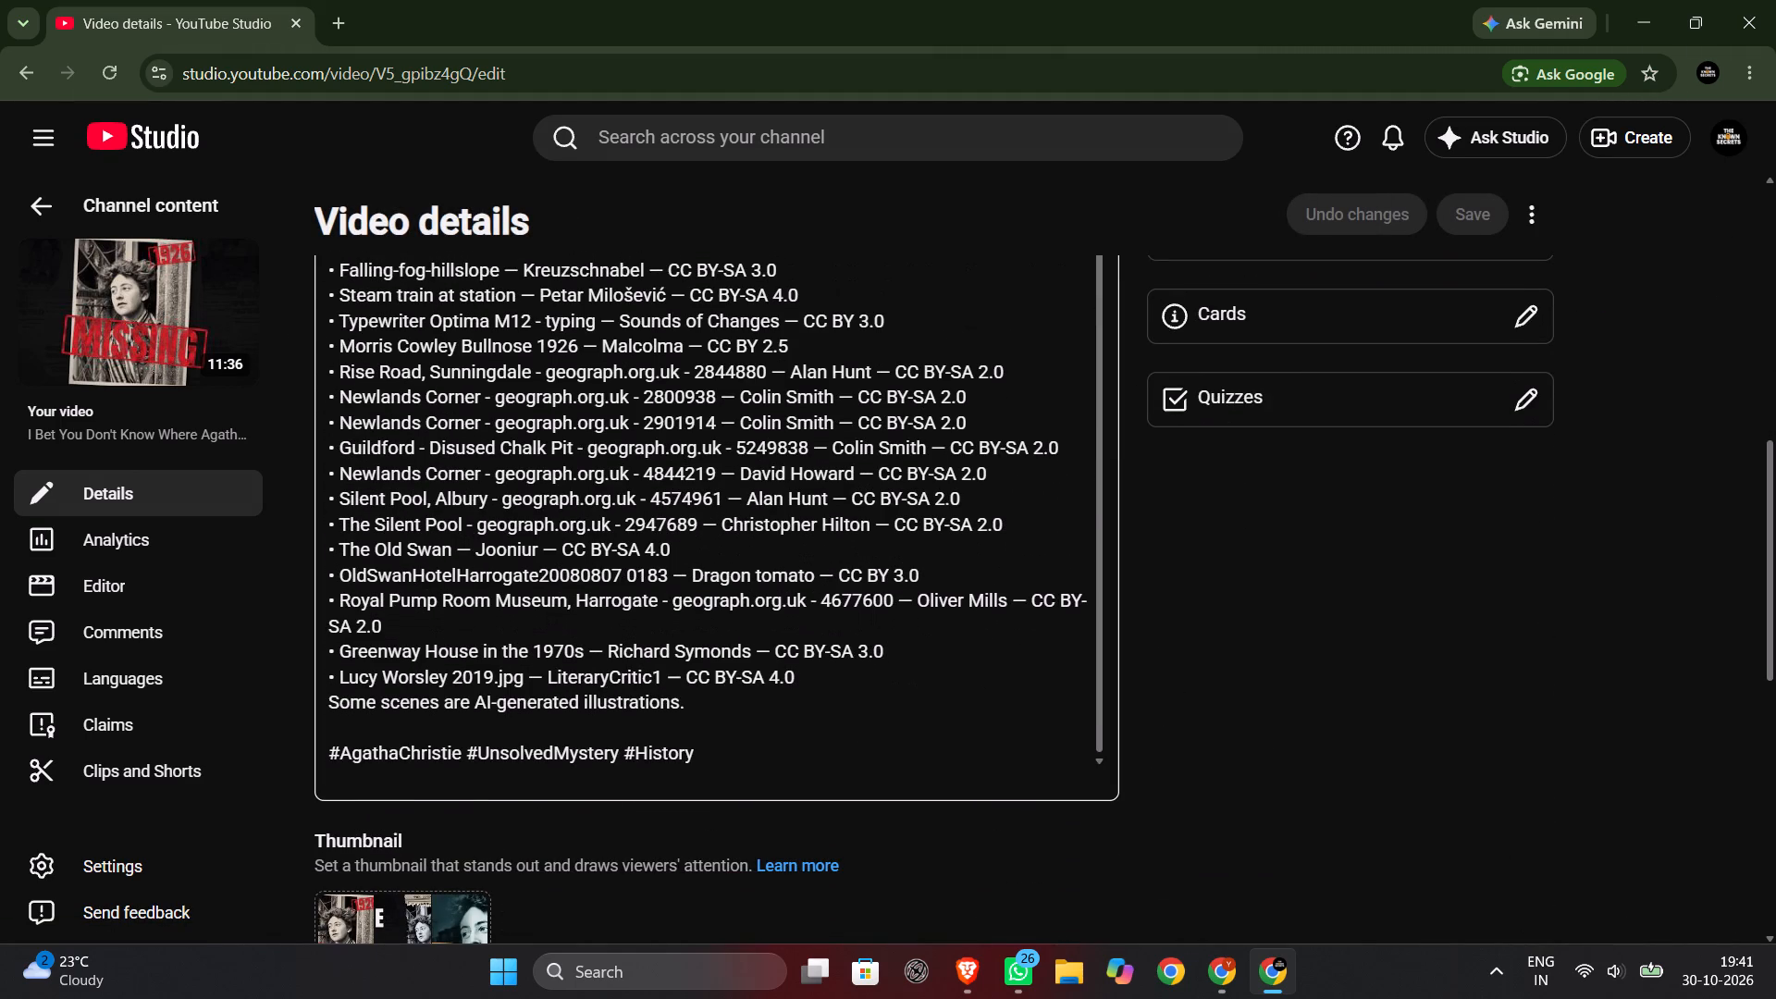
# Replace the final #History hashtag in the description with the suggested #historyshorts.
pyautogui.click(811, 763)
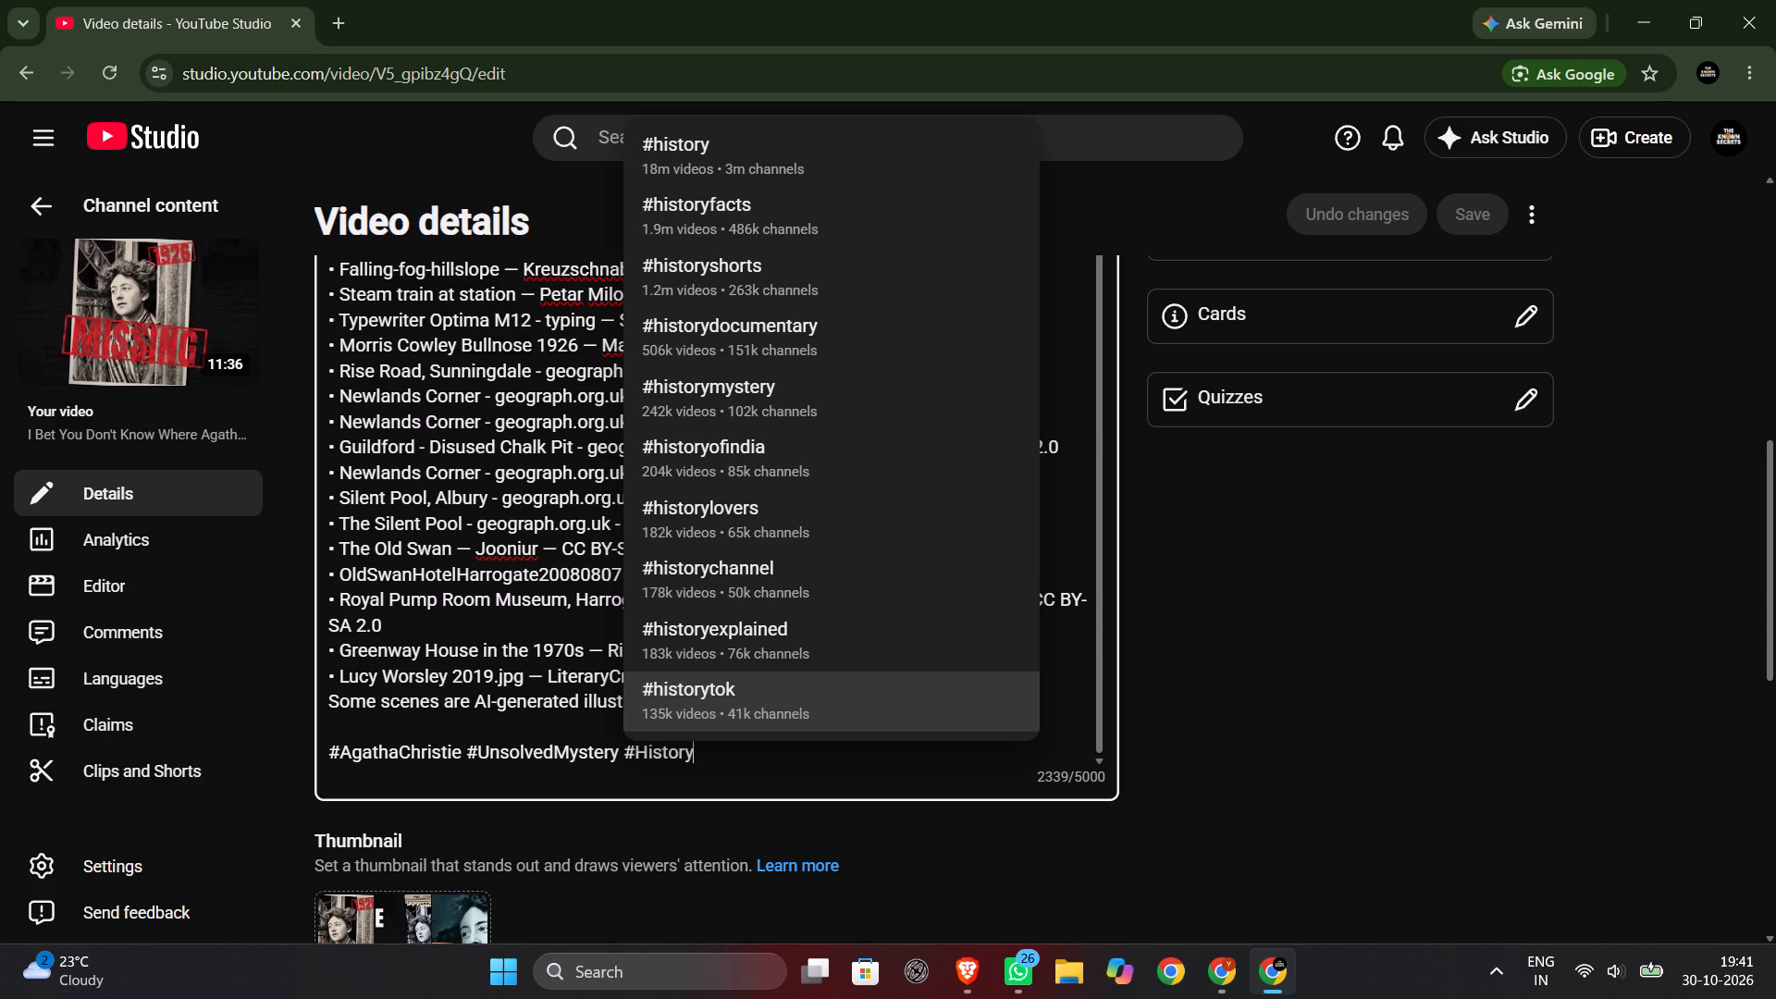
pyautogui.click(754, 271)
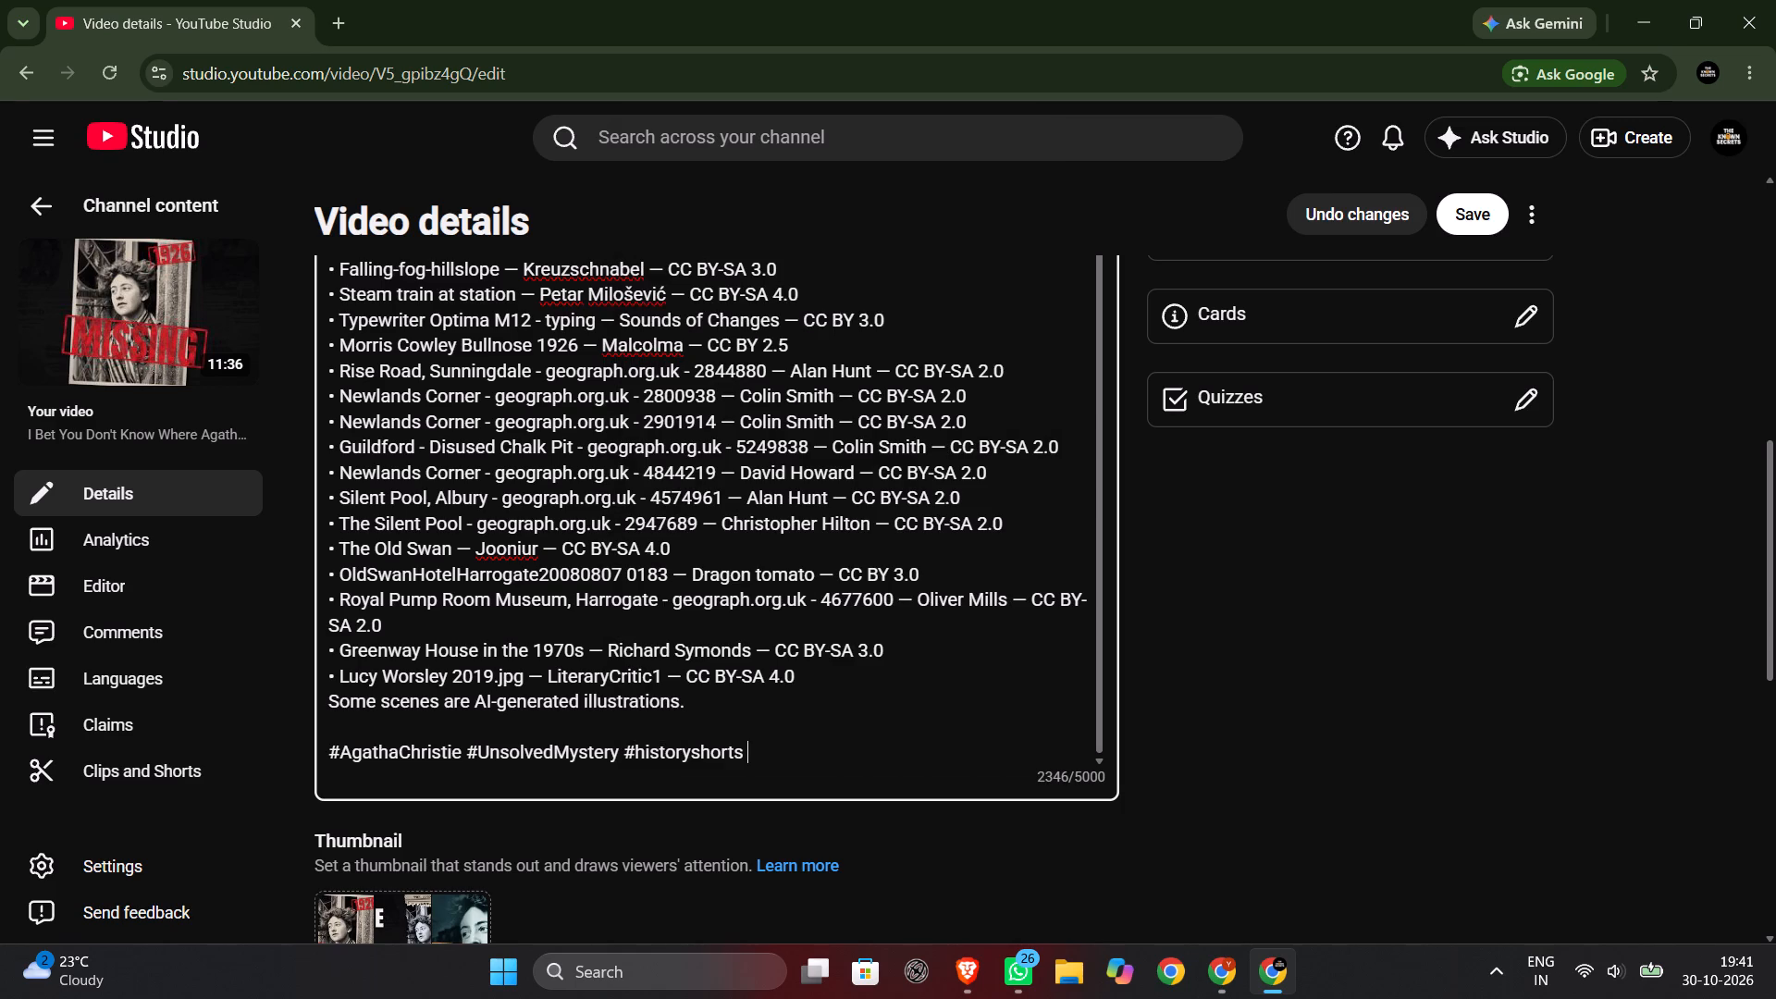
# Change the #historyshorts hashtag in the description to #history.
pyautogui.click(688, 751)
pyautogui.moveTo(780, 750); pyautogui.dragTo(757, 753)
pyautogui.moveTo(757, 753); pyautogui.dragTo(690, 750)
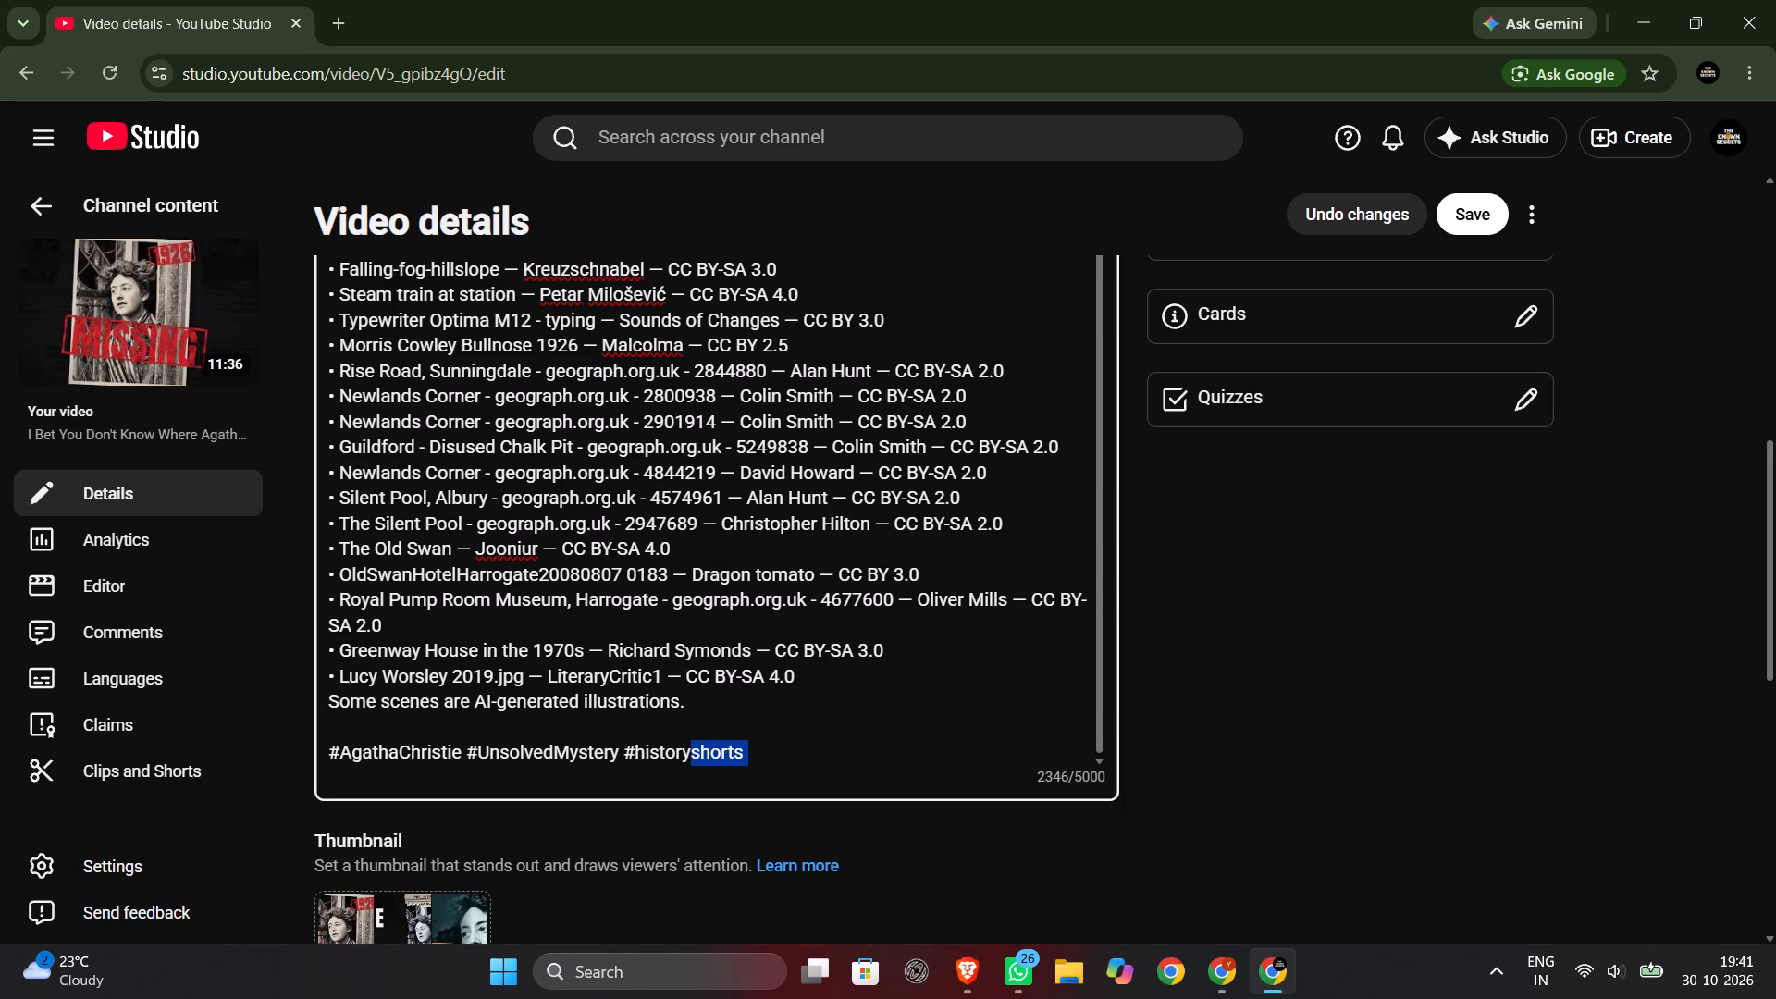
pyautogui.press('BackSpace')
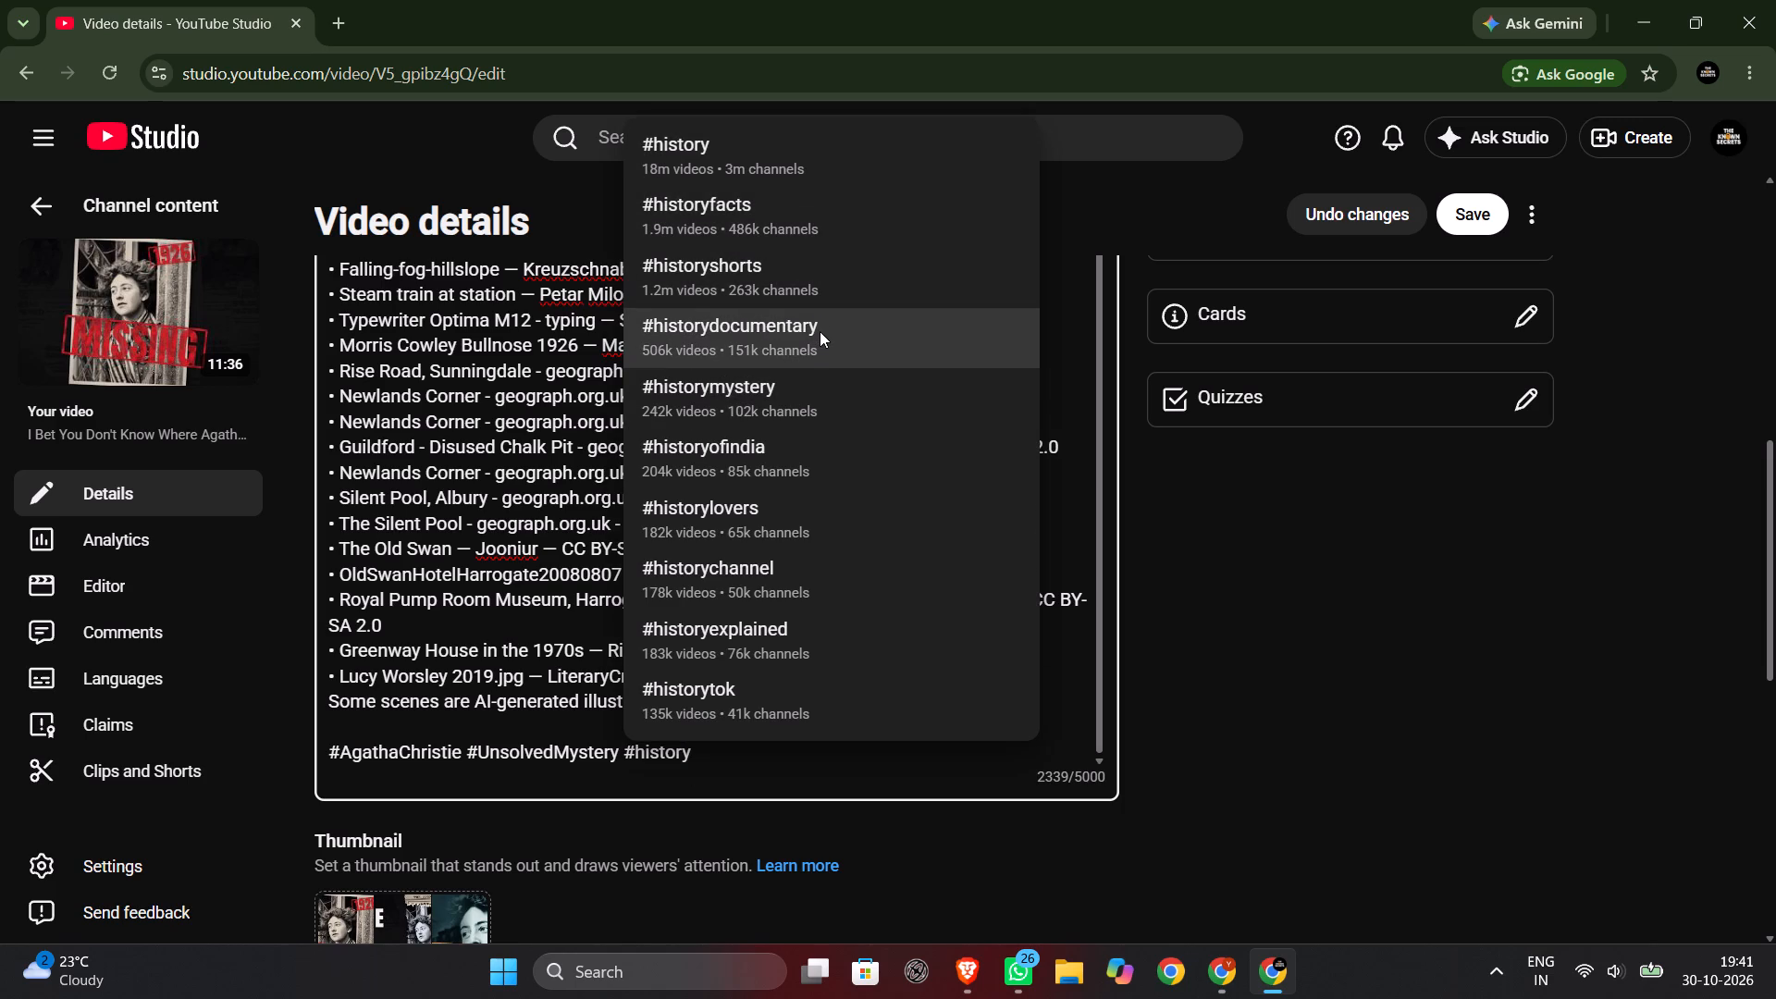
pyautogui.click(739, 152)
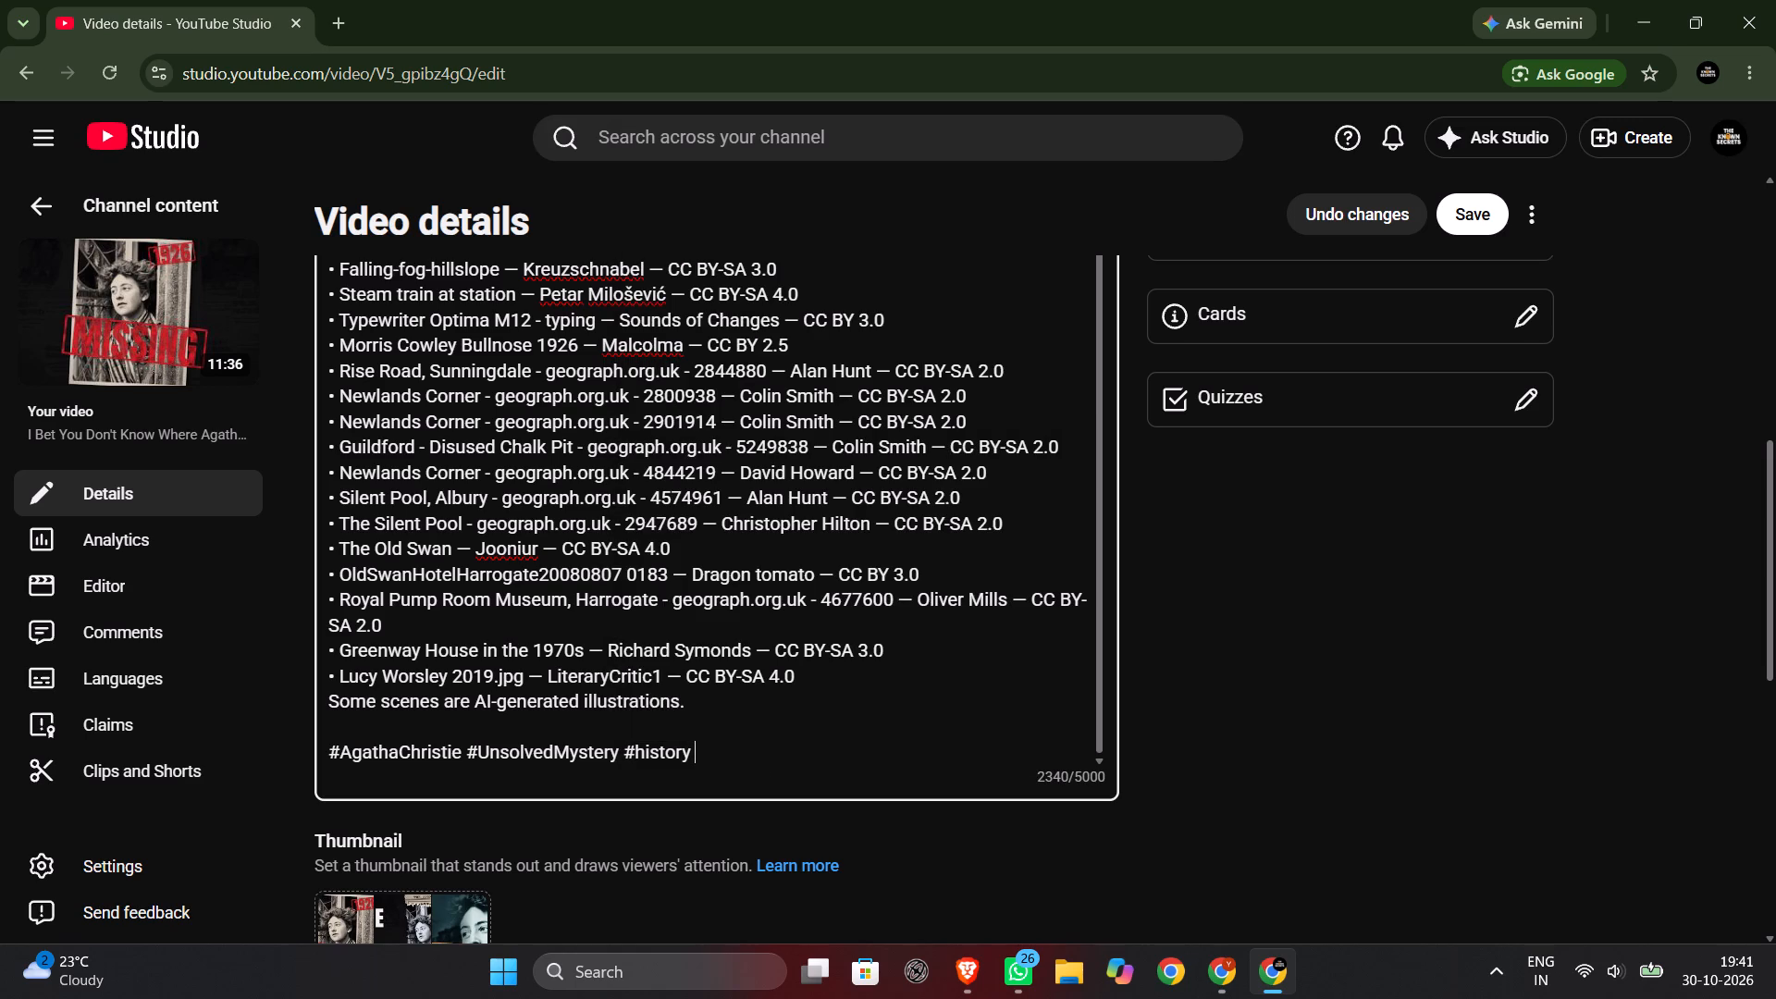
# Add the hashtag #historyfacts after #history at the end of the description and save the video details.
pyautogui.click(784, 757)
pyautogui.press('space')
pyautogui.hotkey('shift', '#')
pyautogui.write('his')
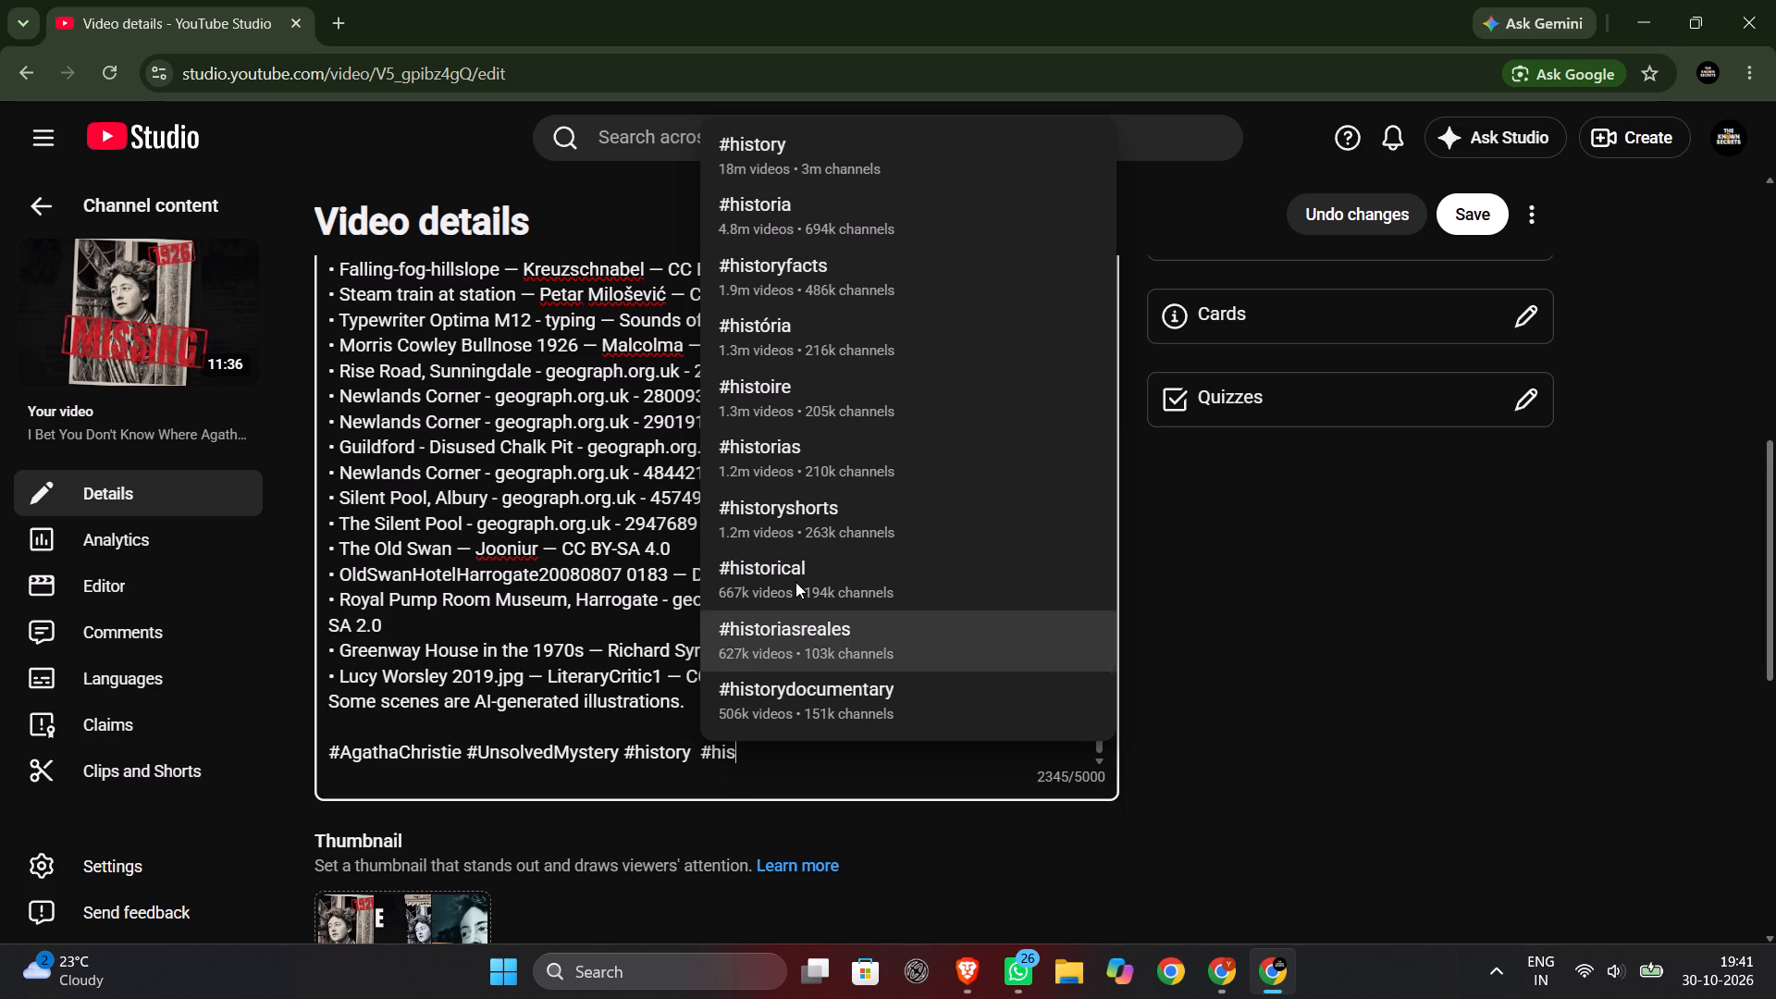
pyautogui.click(874, 270)
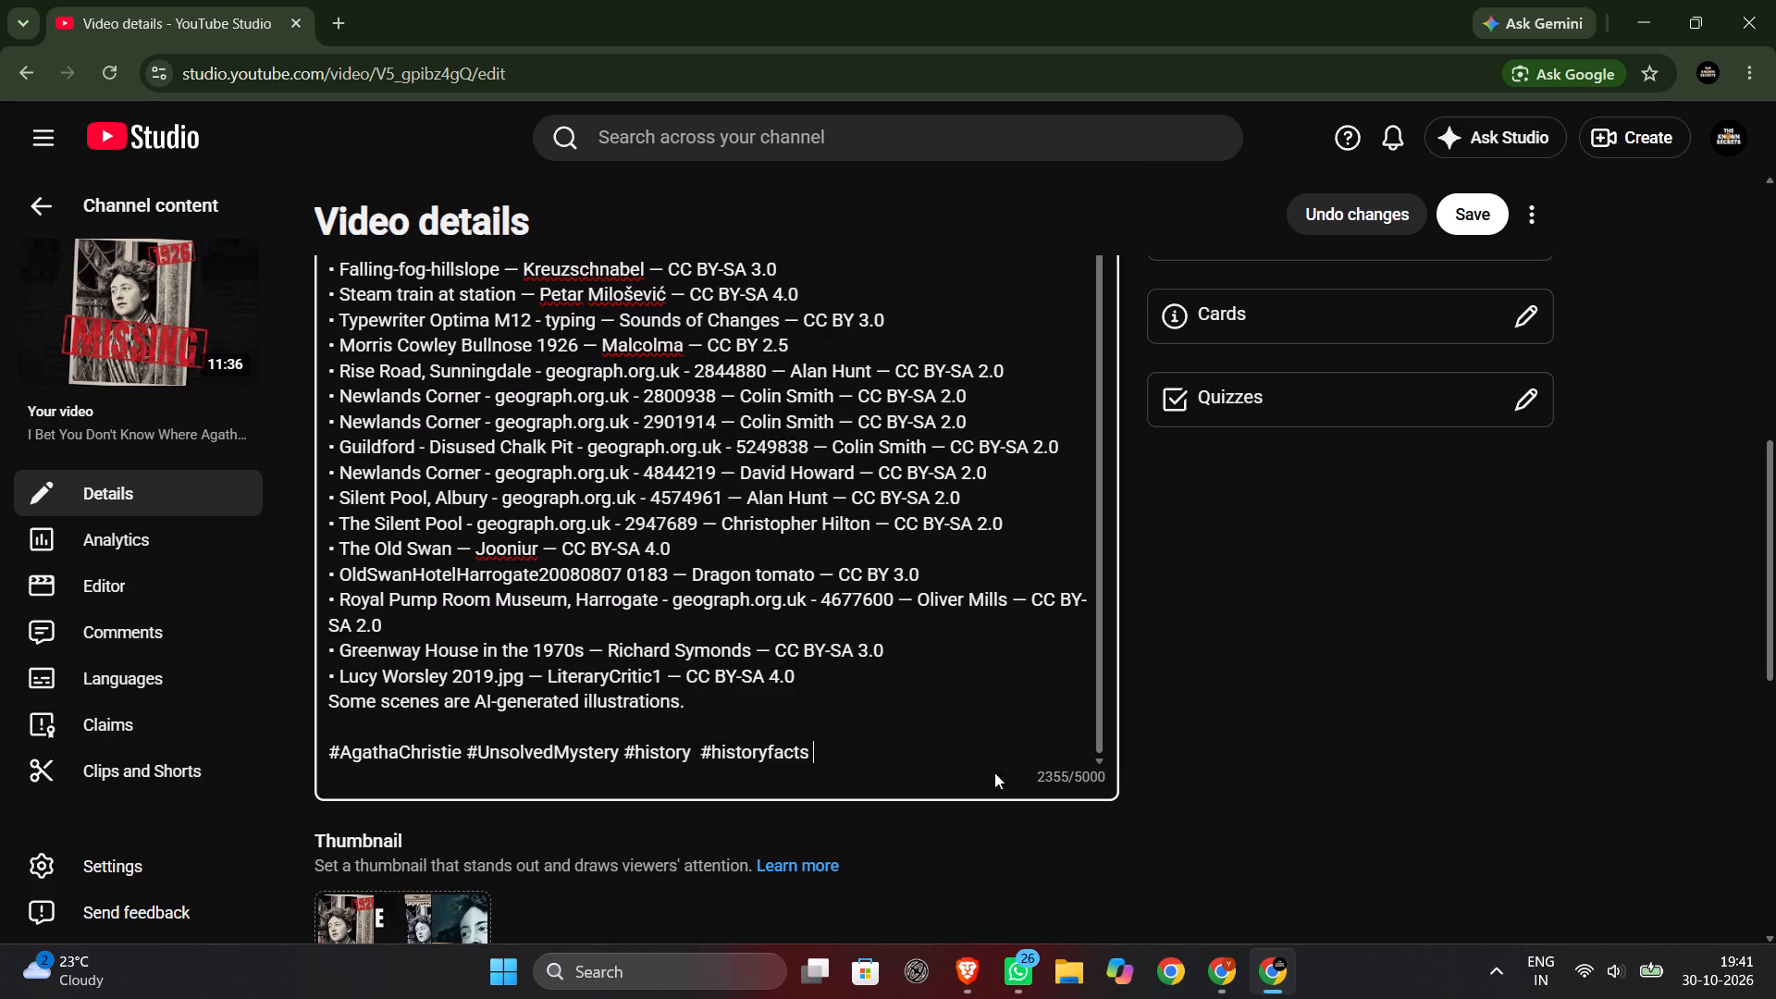
pyautogui.click(1454, 234)
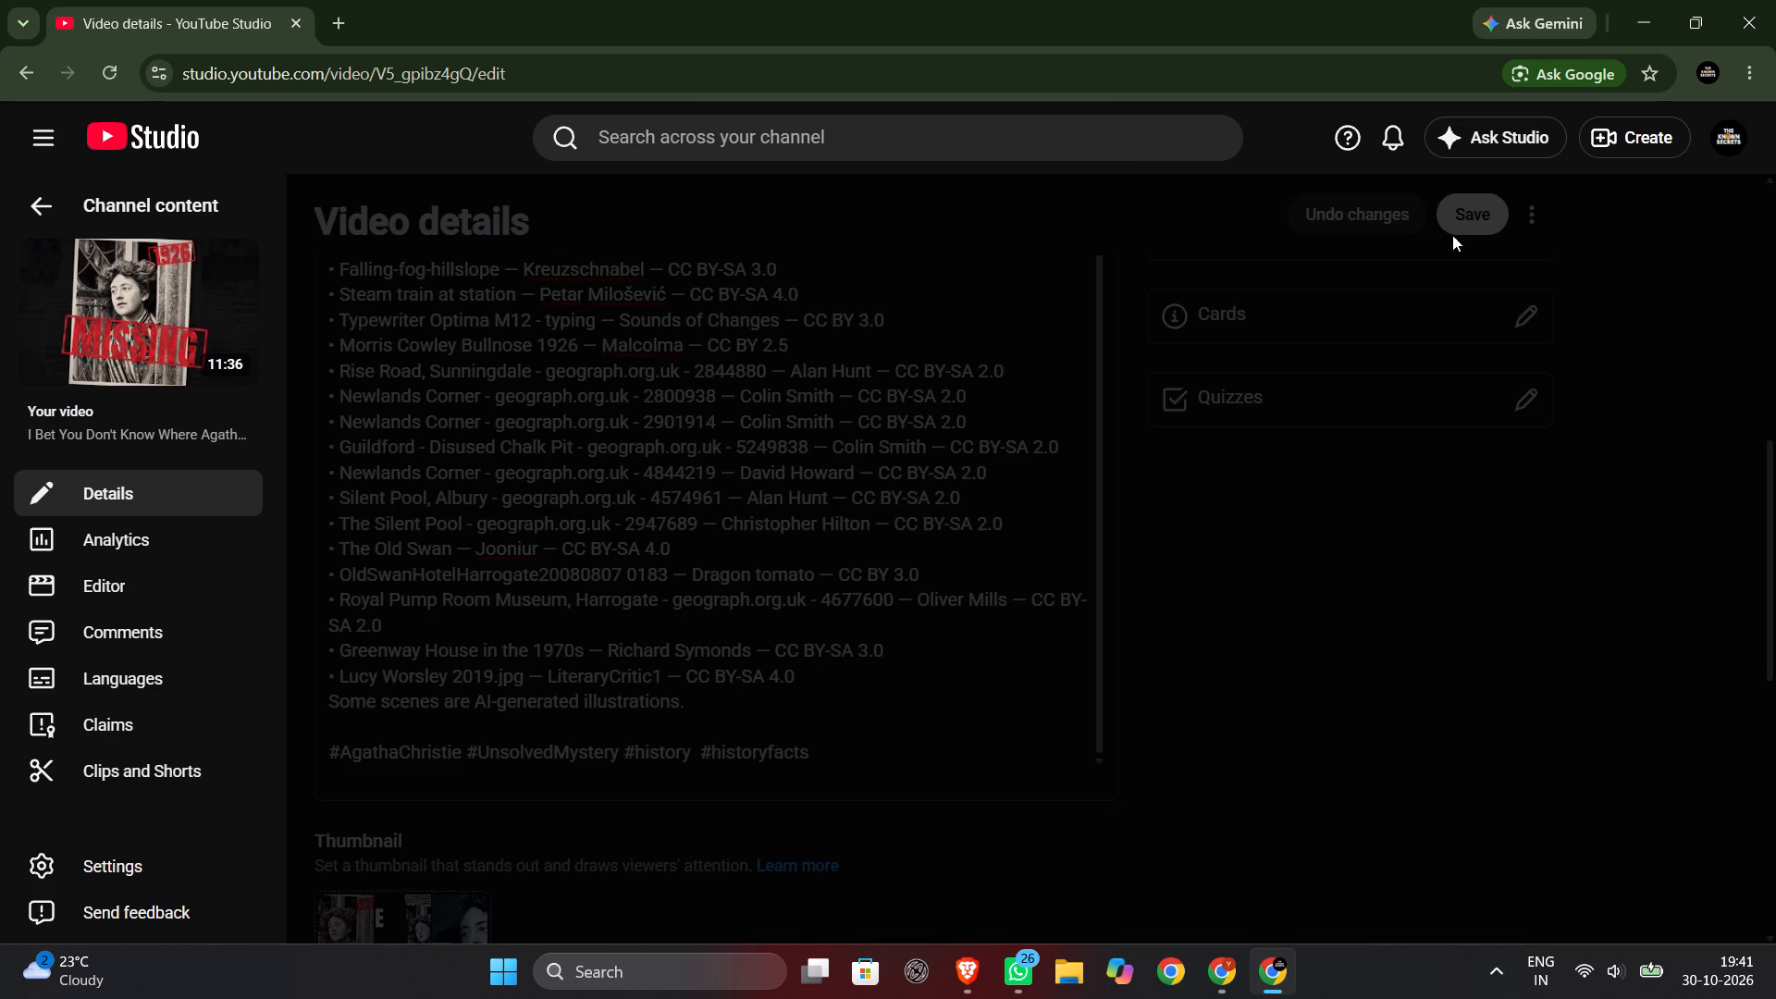
pyautogui.scroll(3, 1276, 583)
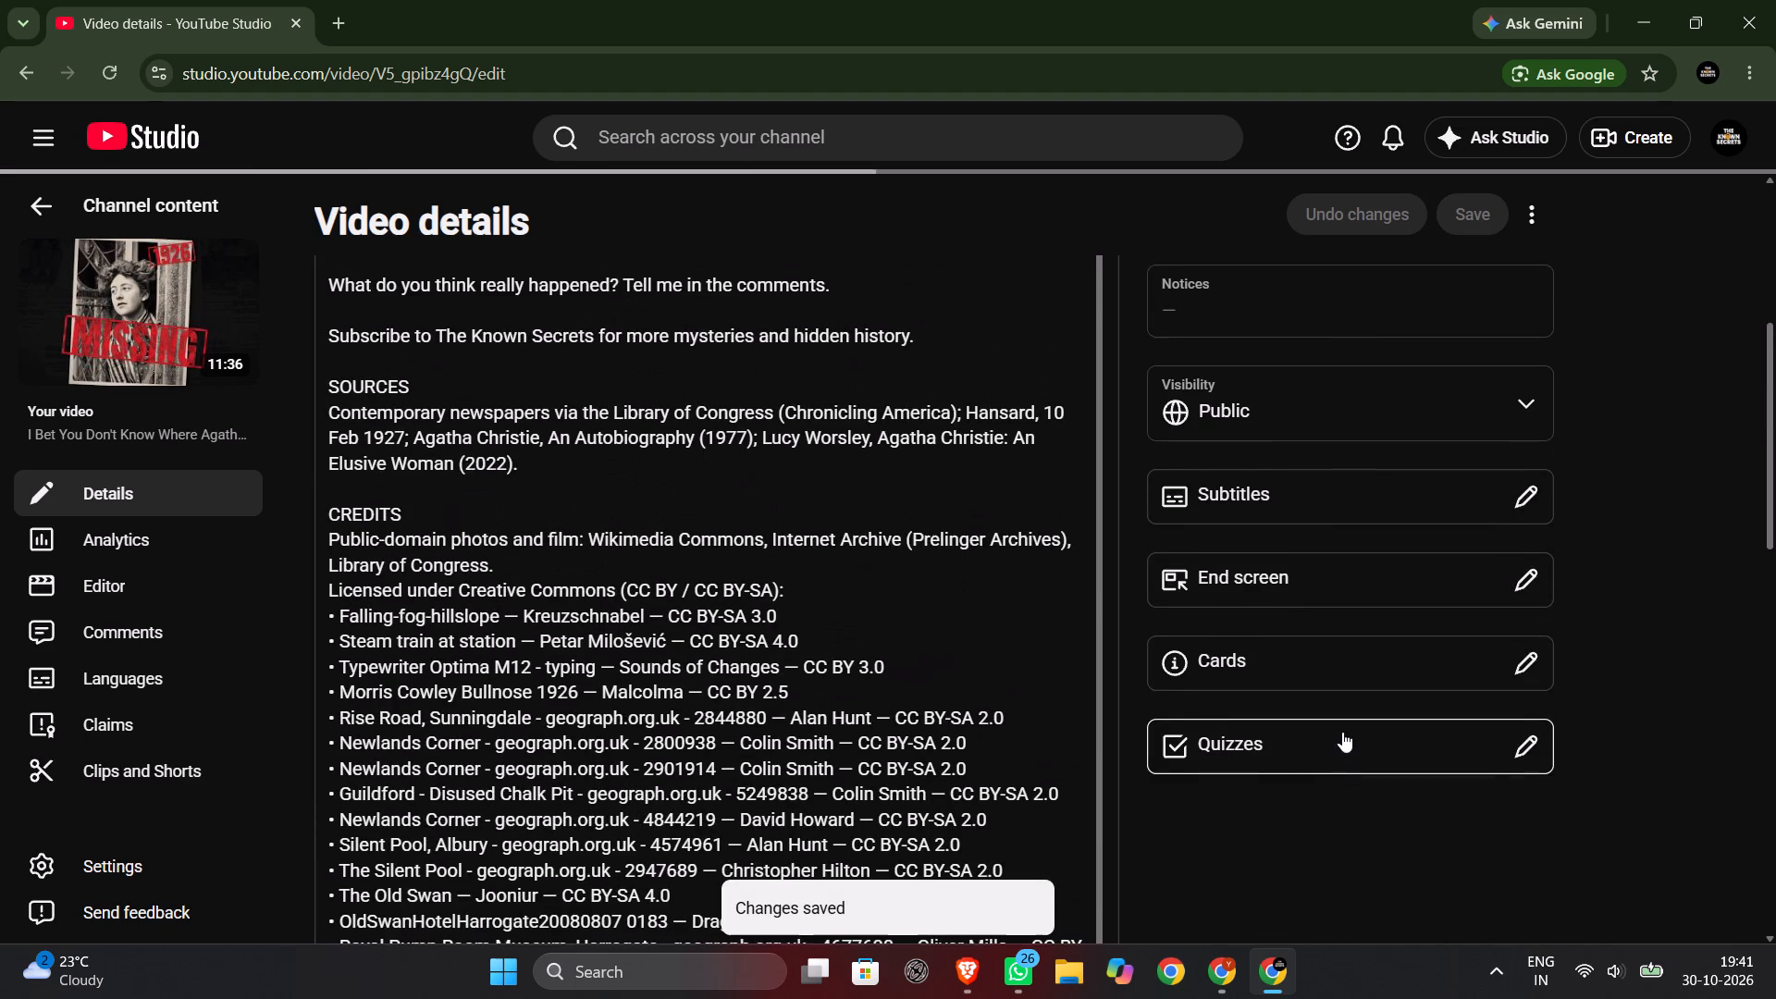
pyautogui.click(1301, 670)
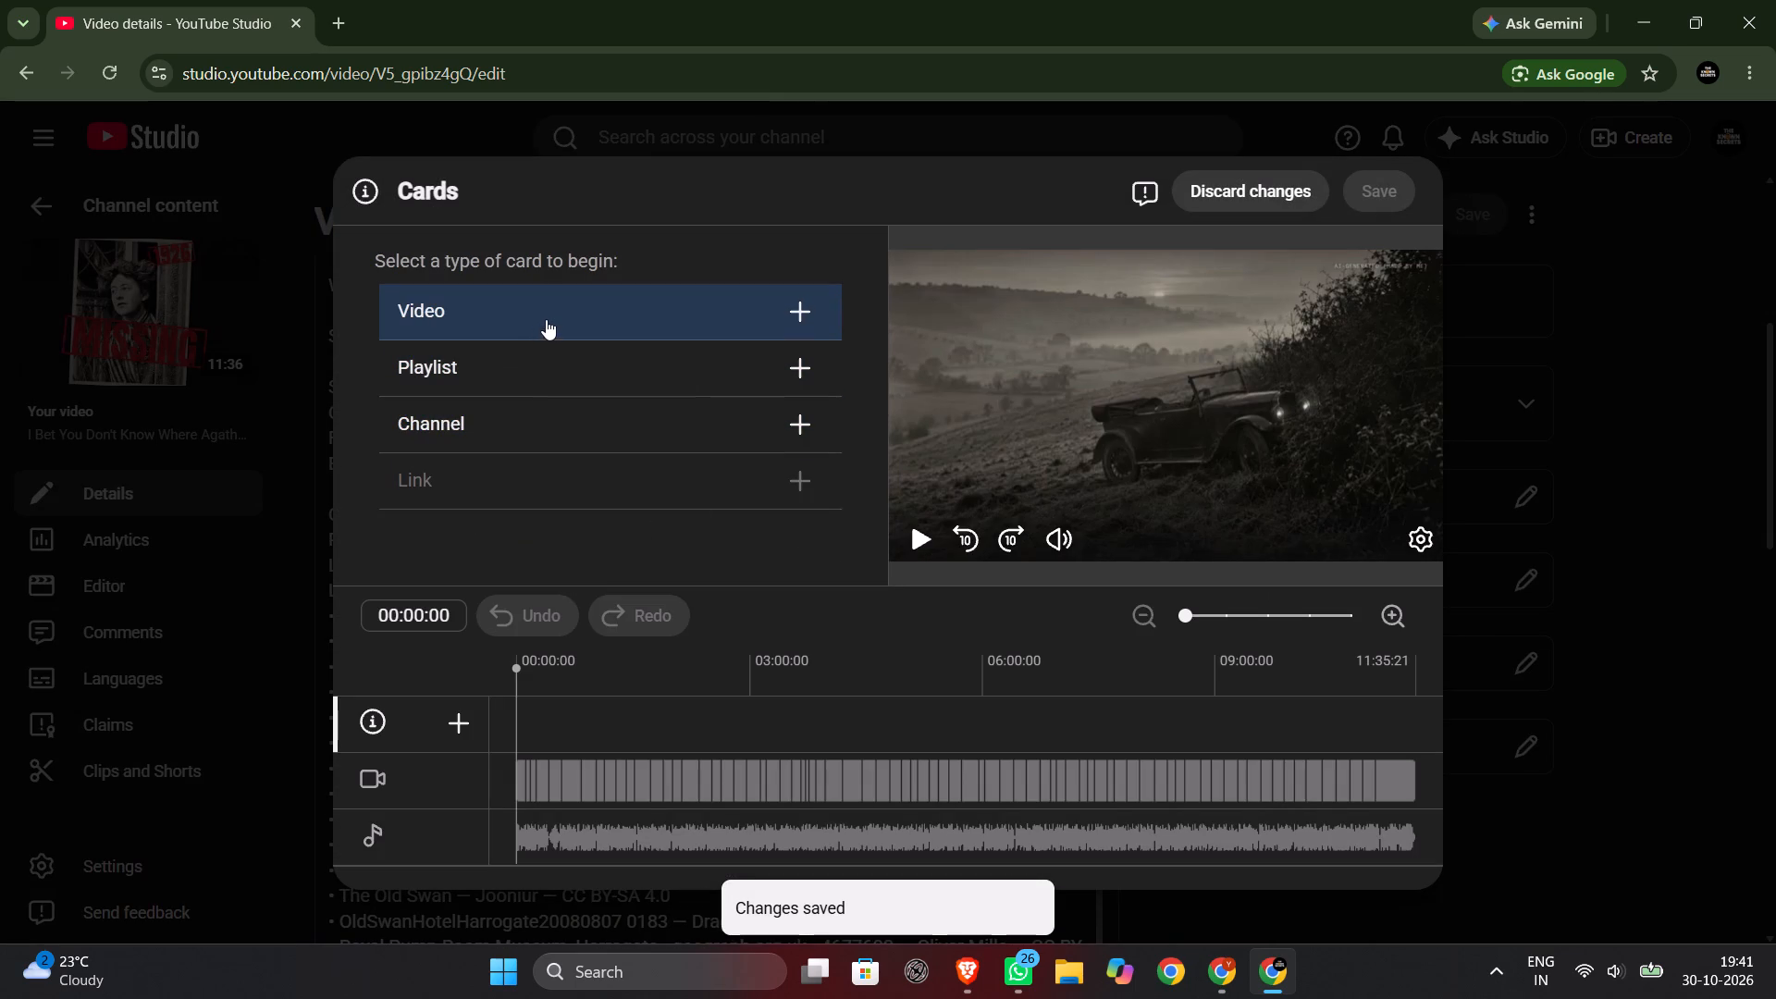
pyautogui.click(799, 431)
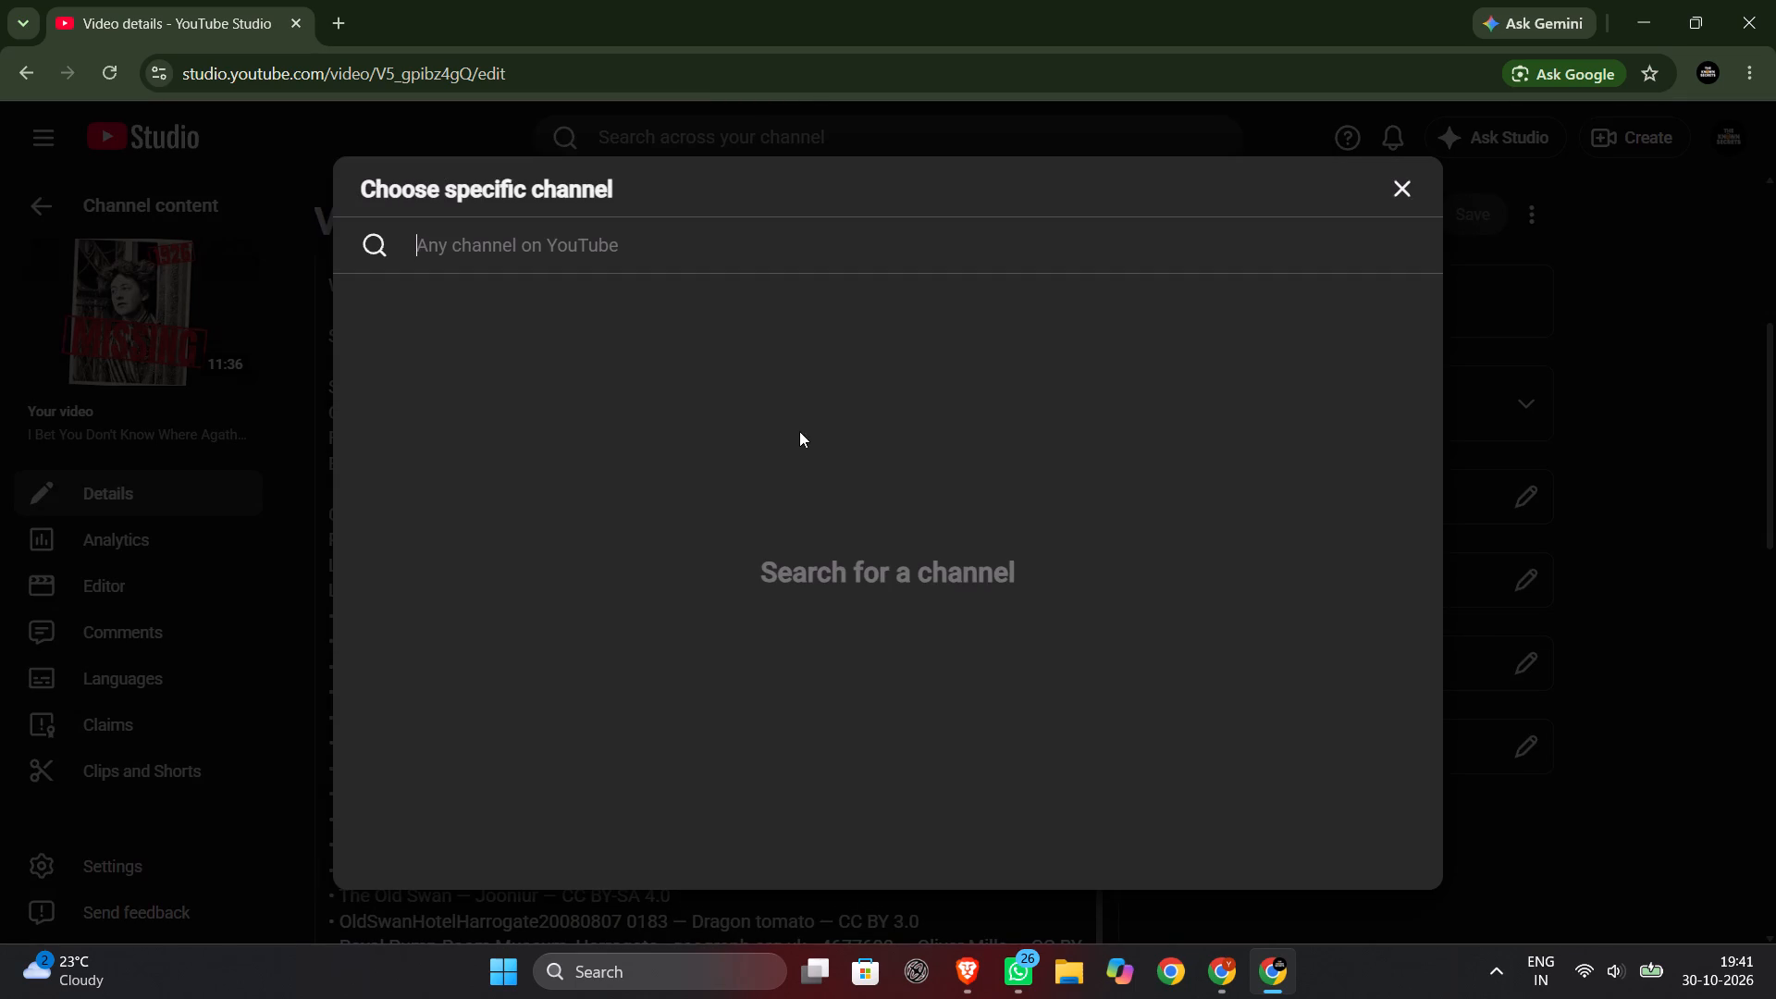
pyautogui.click(720, 466)
pyautogui.click(494, 262)
pyautogui.hotkey('shift', '@')
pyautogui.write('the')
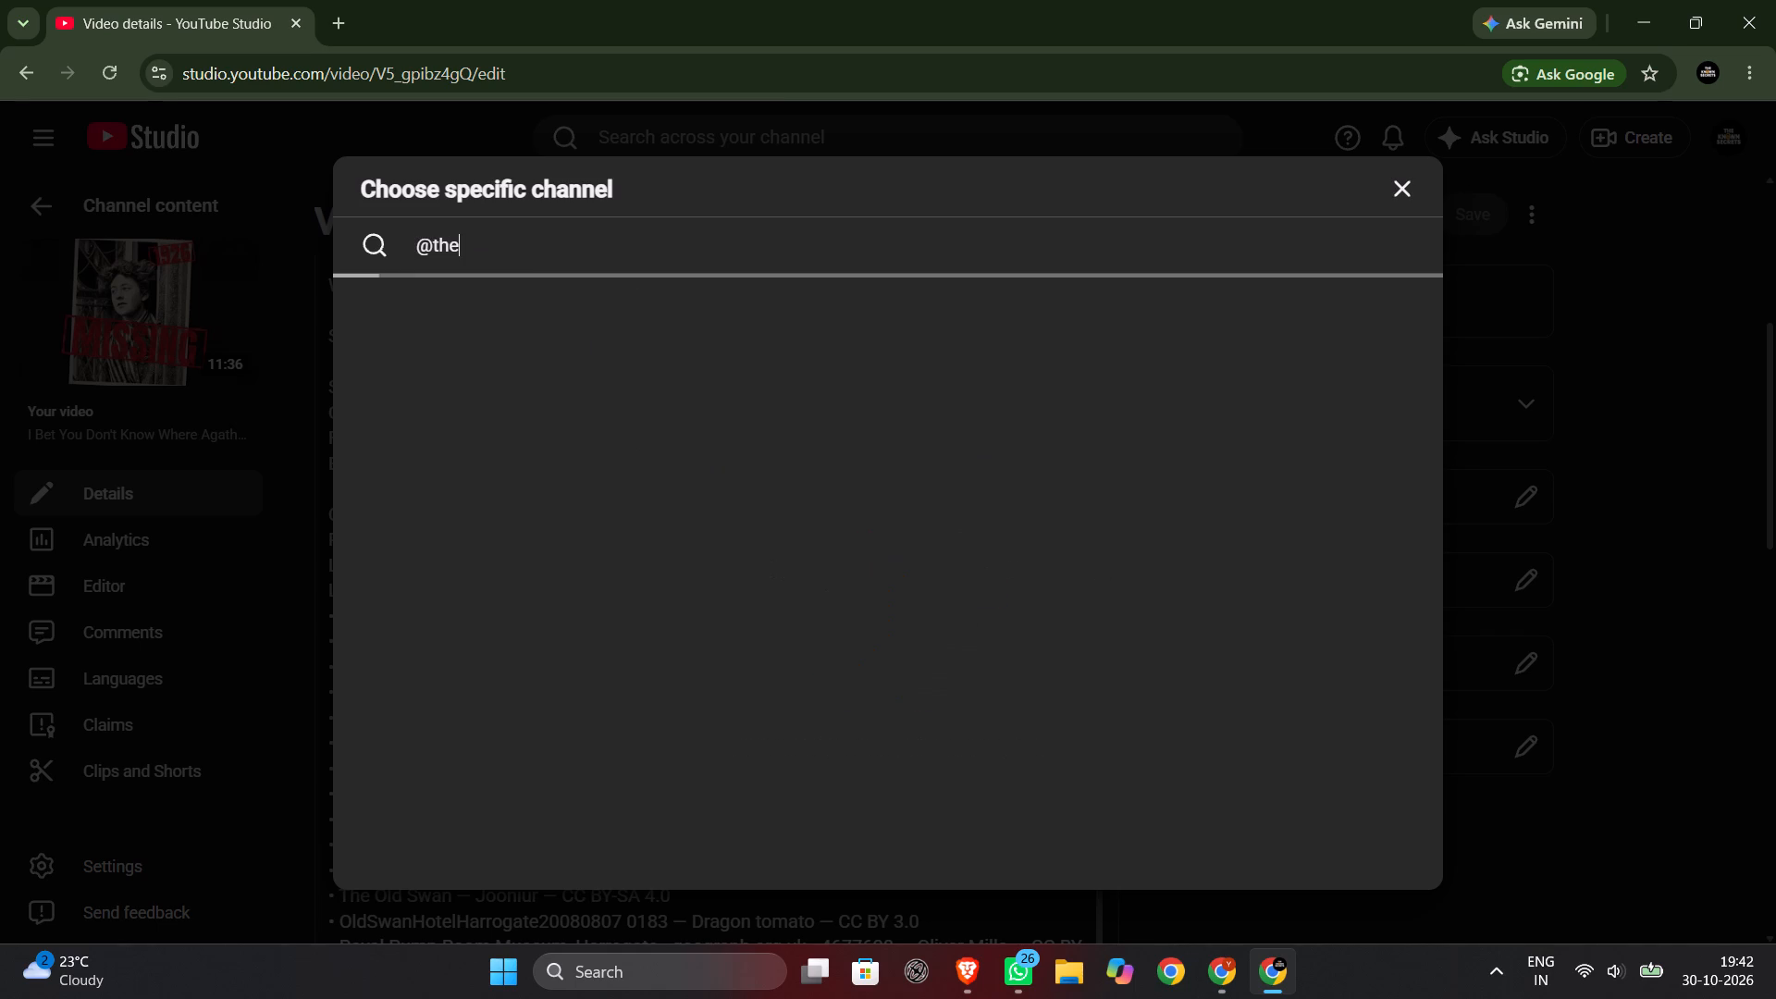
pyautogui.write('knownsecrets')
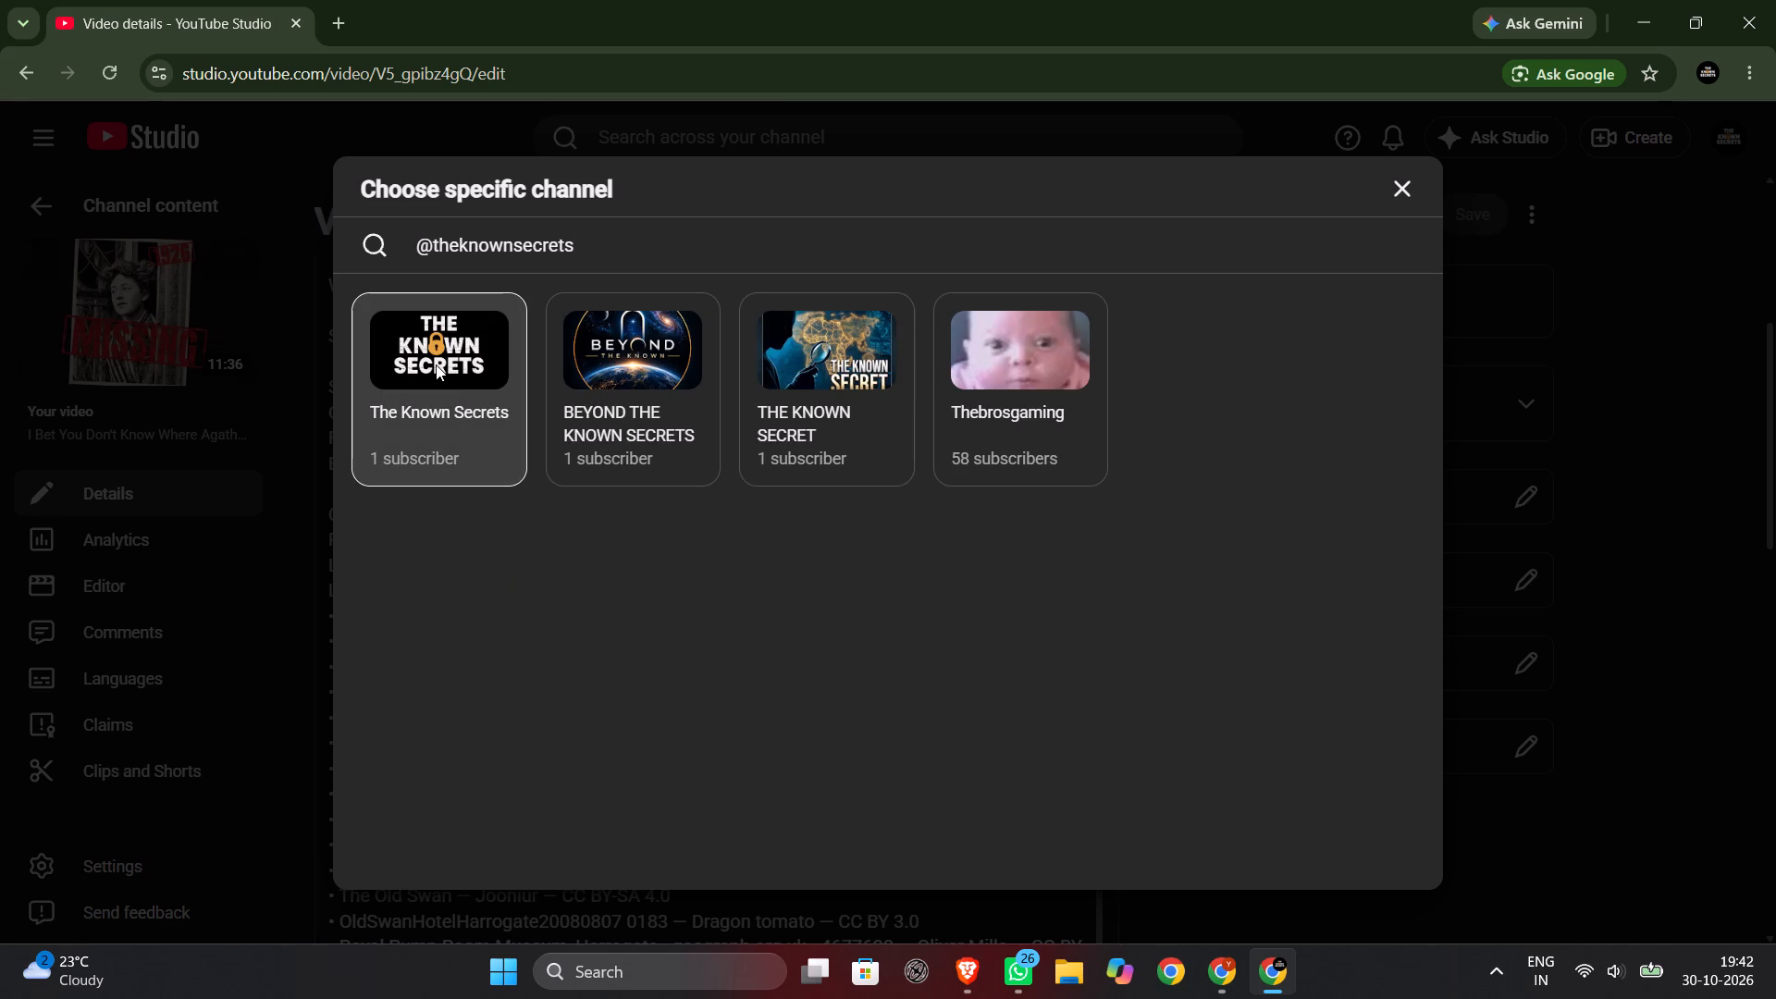
pyautogui.click(436, 364)
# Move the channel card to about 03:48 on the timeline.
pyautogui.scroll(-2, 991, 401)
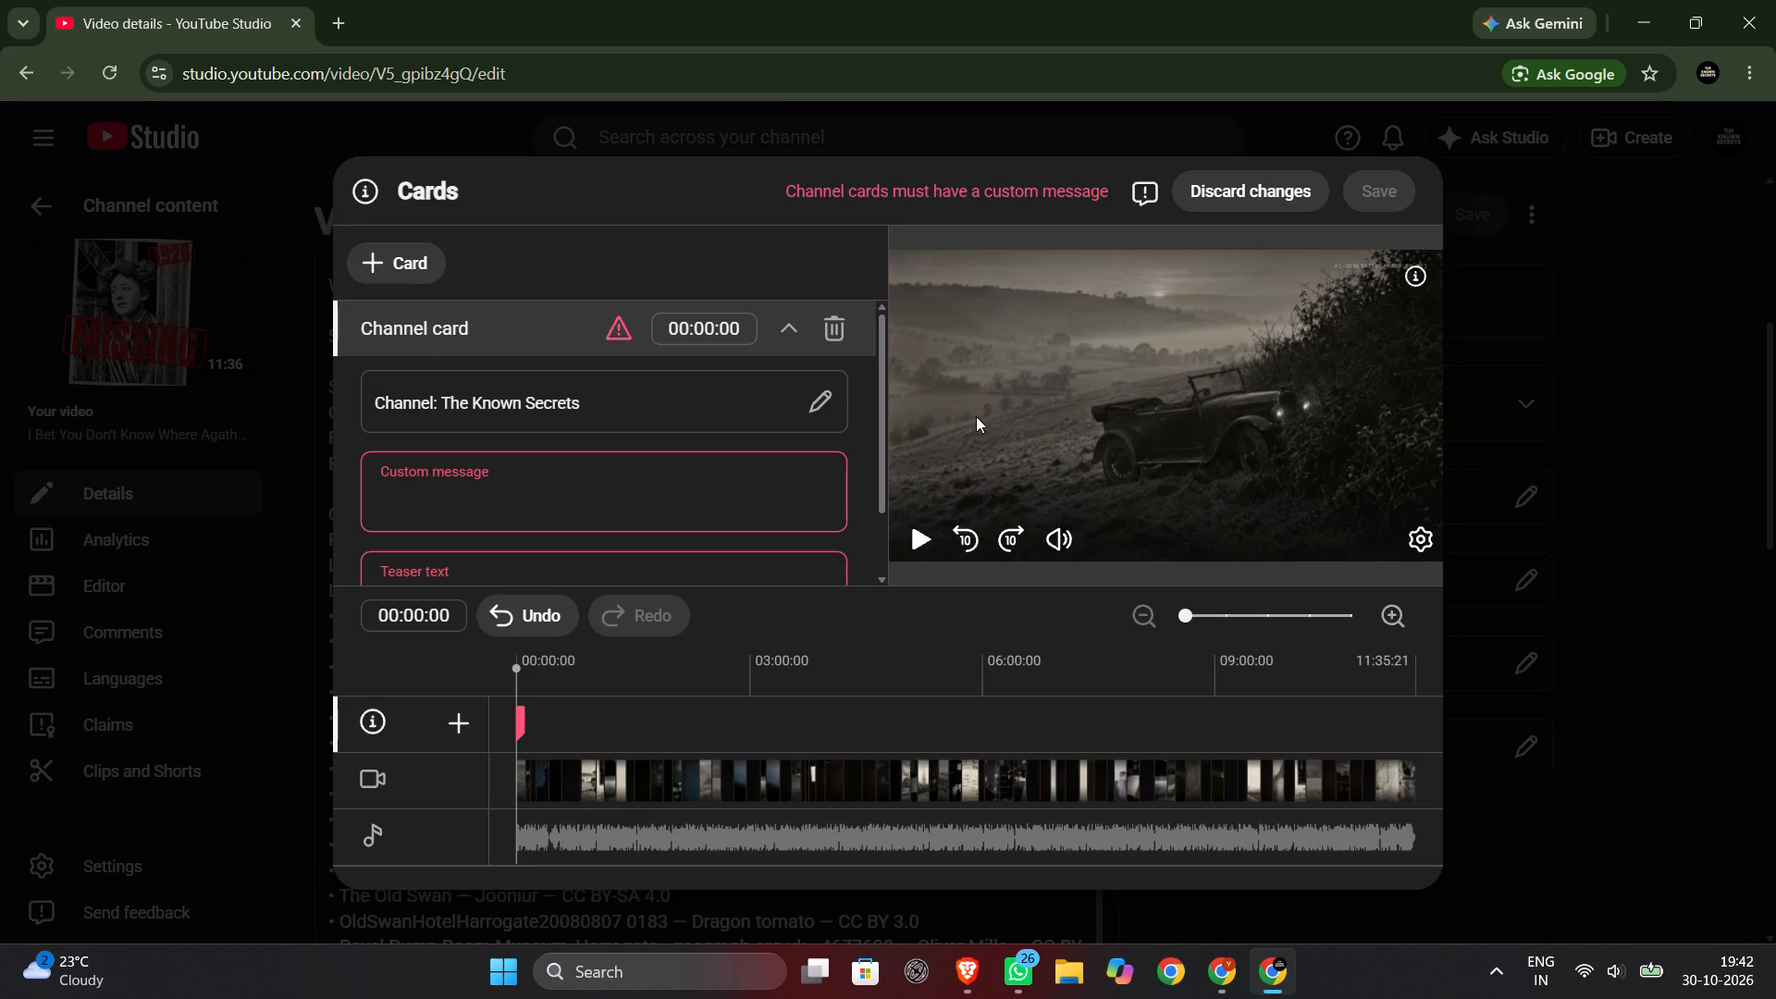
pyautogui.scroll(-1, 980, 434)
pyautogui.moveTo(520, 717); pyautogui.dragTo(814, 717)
# Enter "Go and Subscribe for more" as the channel card's custom message.
pyautogui.click(587, 475)
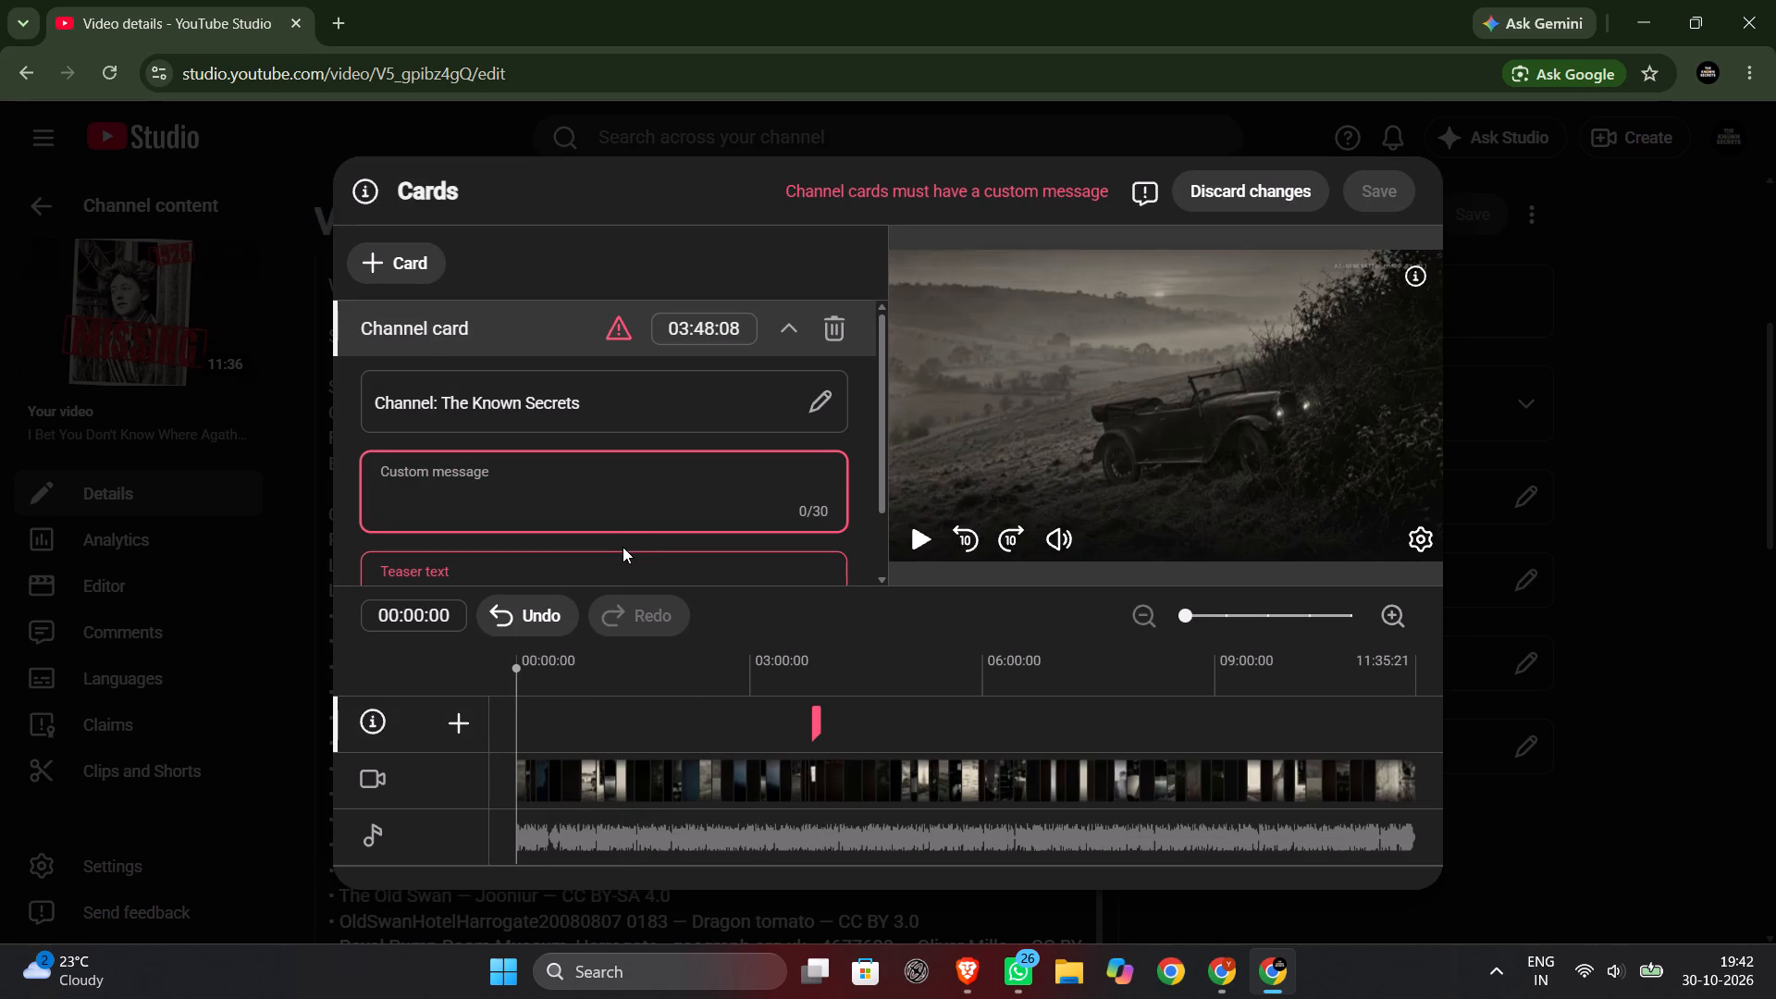
pyautogui.write('Go a')
pyautogui.press('space')
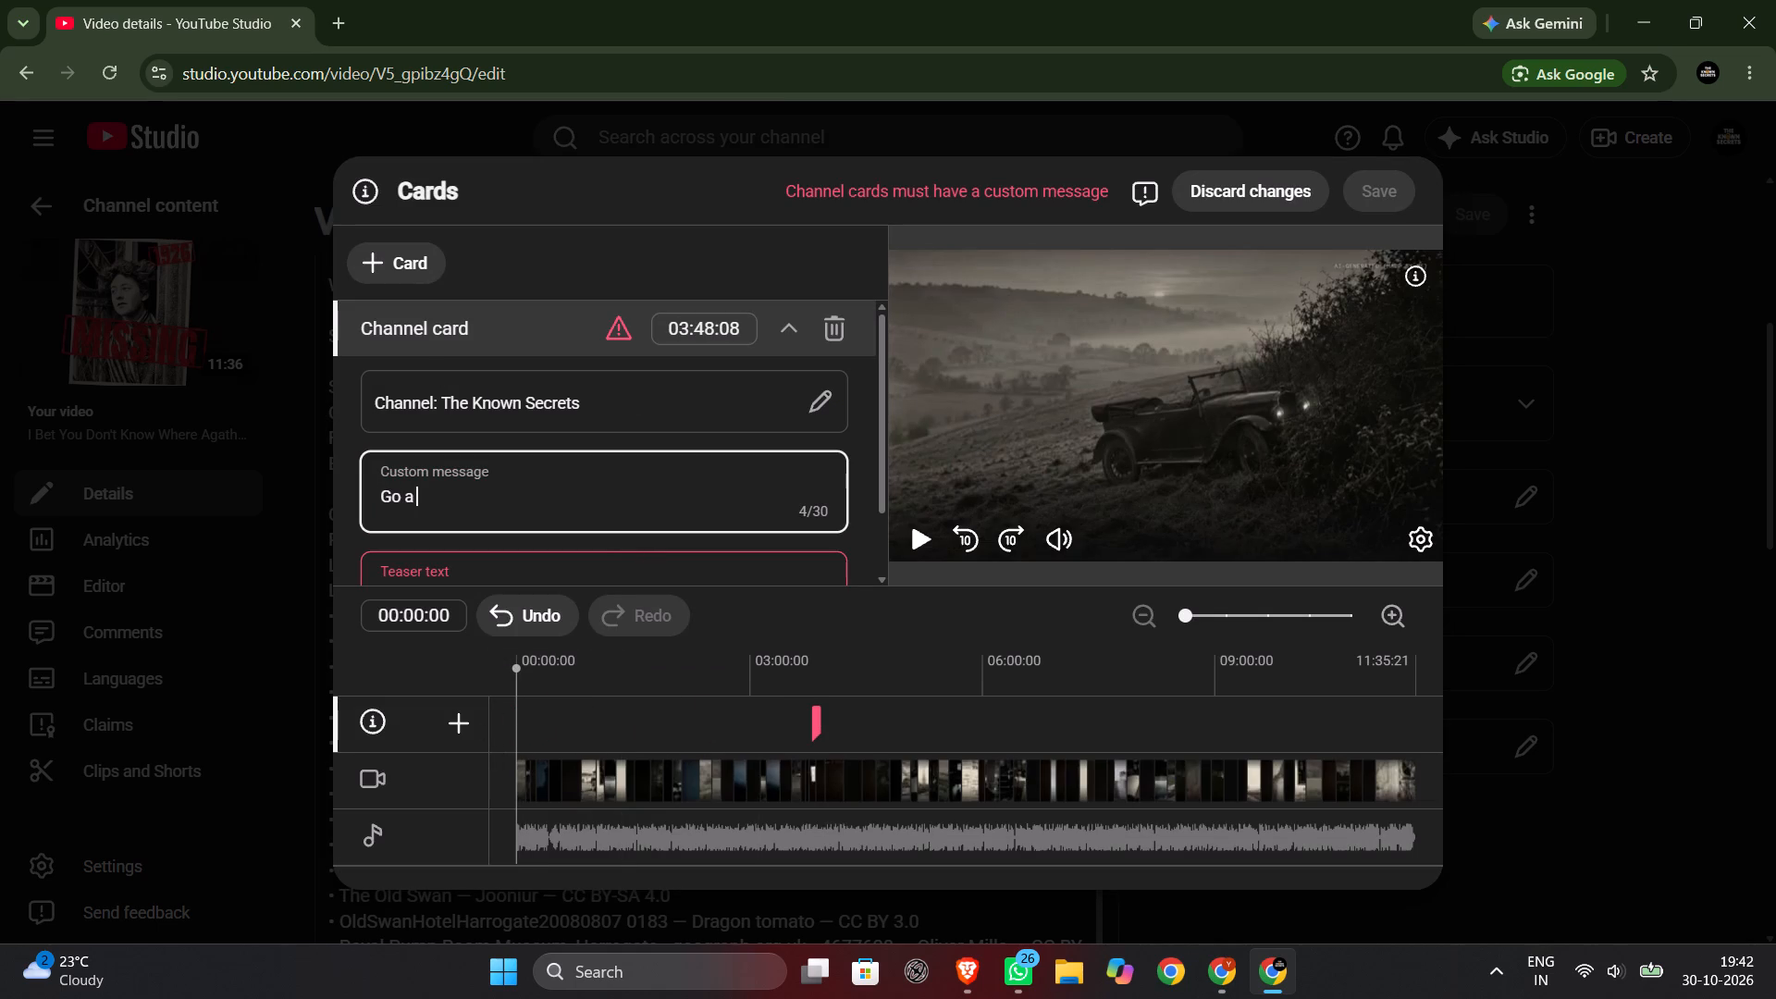
pyautogui.press('BackSpace')
pyautogui.write('nd Subscriv')
pyautogui.press('BackSpace')
pyautogui.write('be')
pyautogui.press('space')
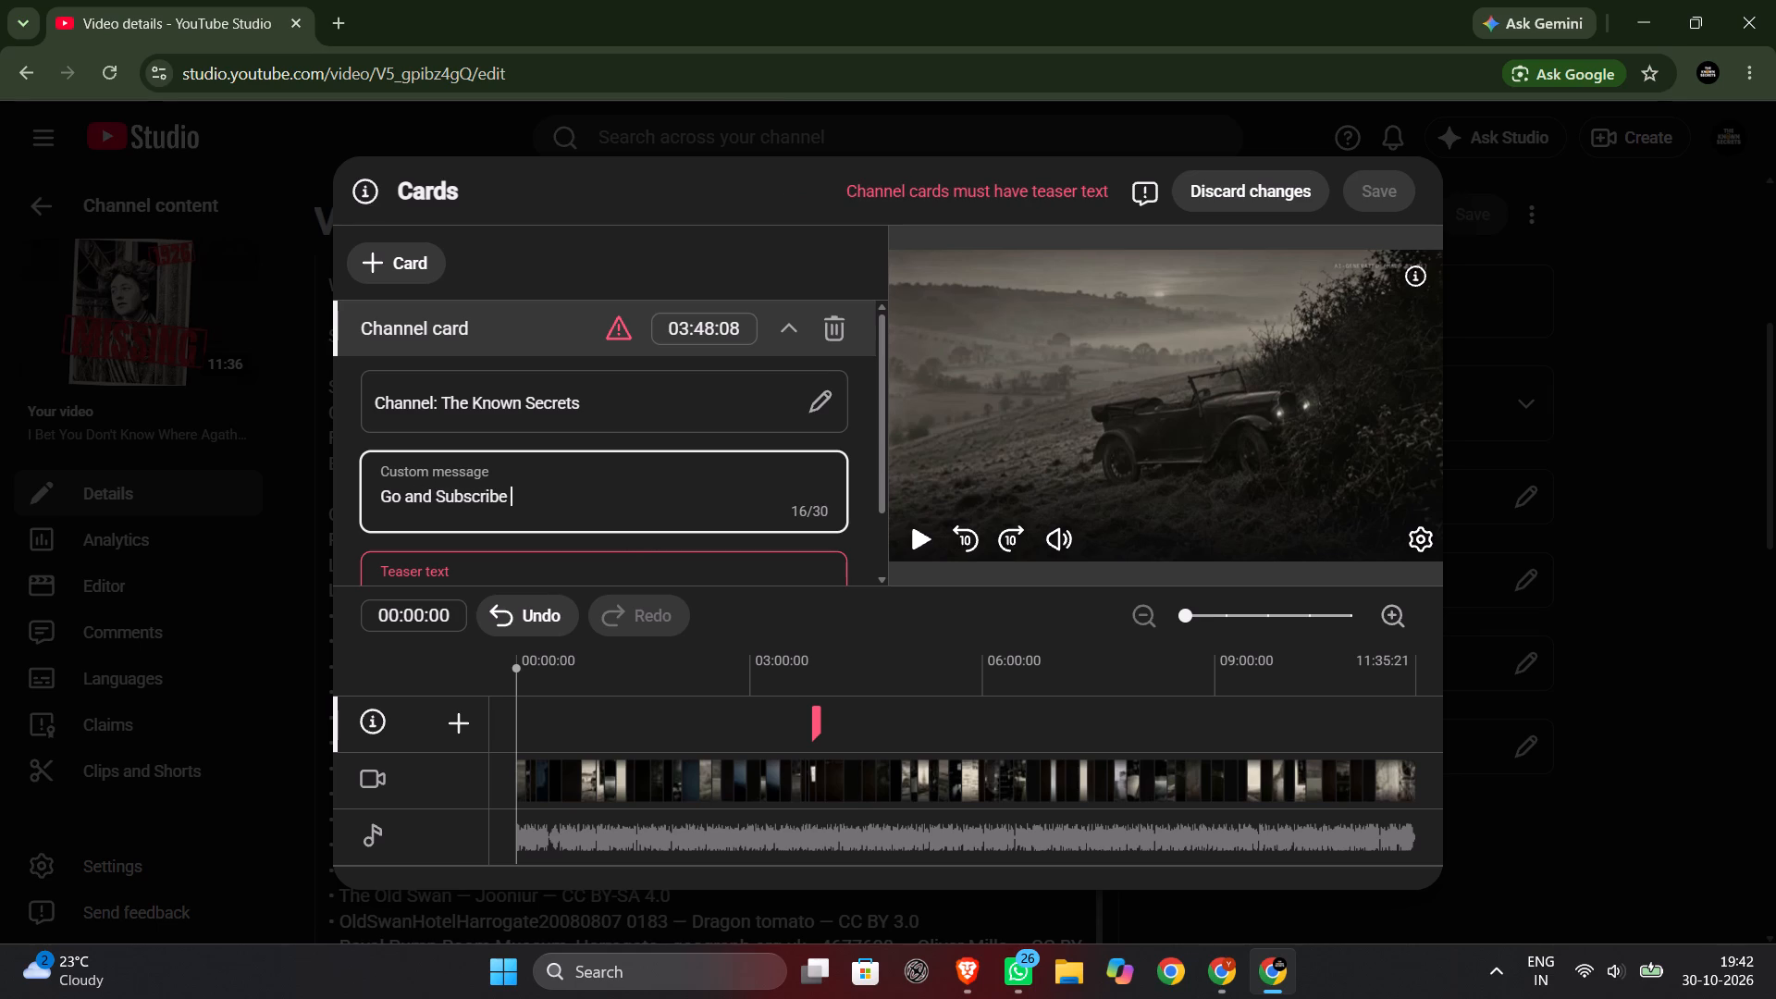
pyautogui.write('for M')
pyautogui.press('BackSpace')
pyautogui.press('m')
pyautogui.press('BackSpace')
pyautogui.write('m0')
pyautogui.press('BackSpace')
pyautogui.press('BackSpace')
pyautogui.press('space')
pyautogui.write('more')
# Enter "GO GO GO" as the channel card's teaser text.
pyautogui.scroll(-2, 599, 552)
pyautogui.click(520, 504)
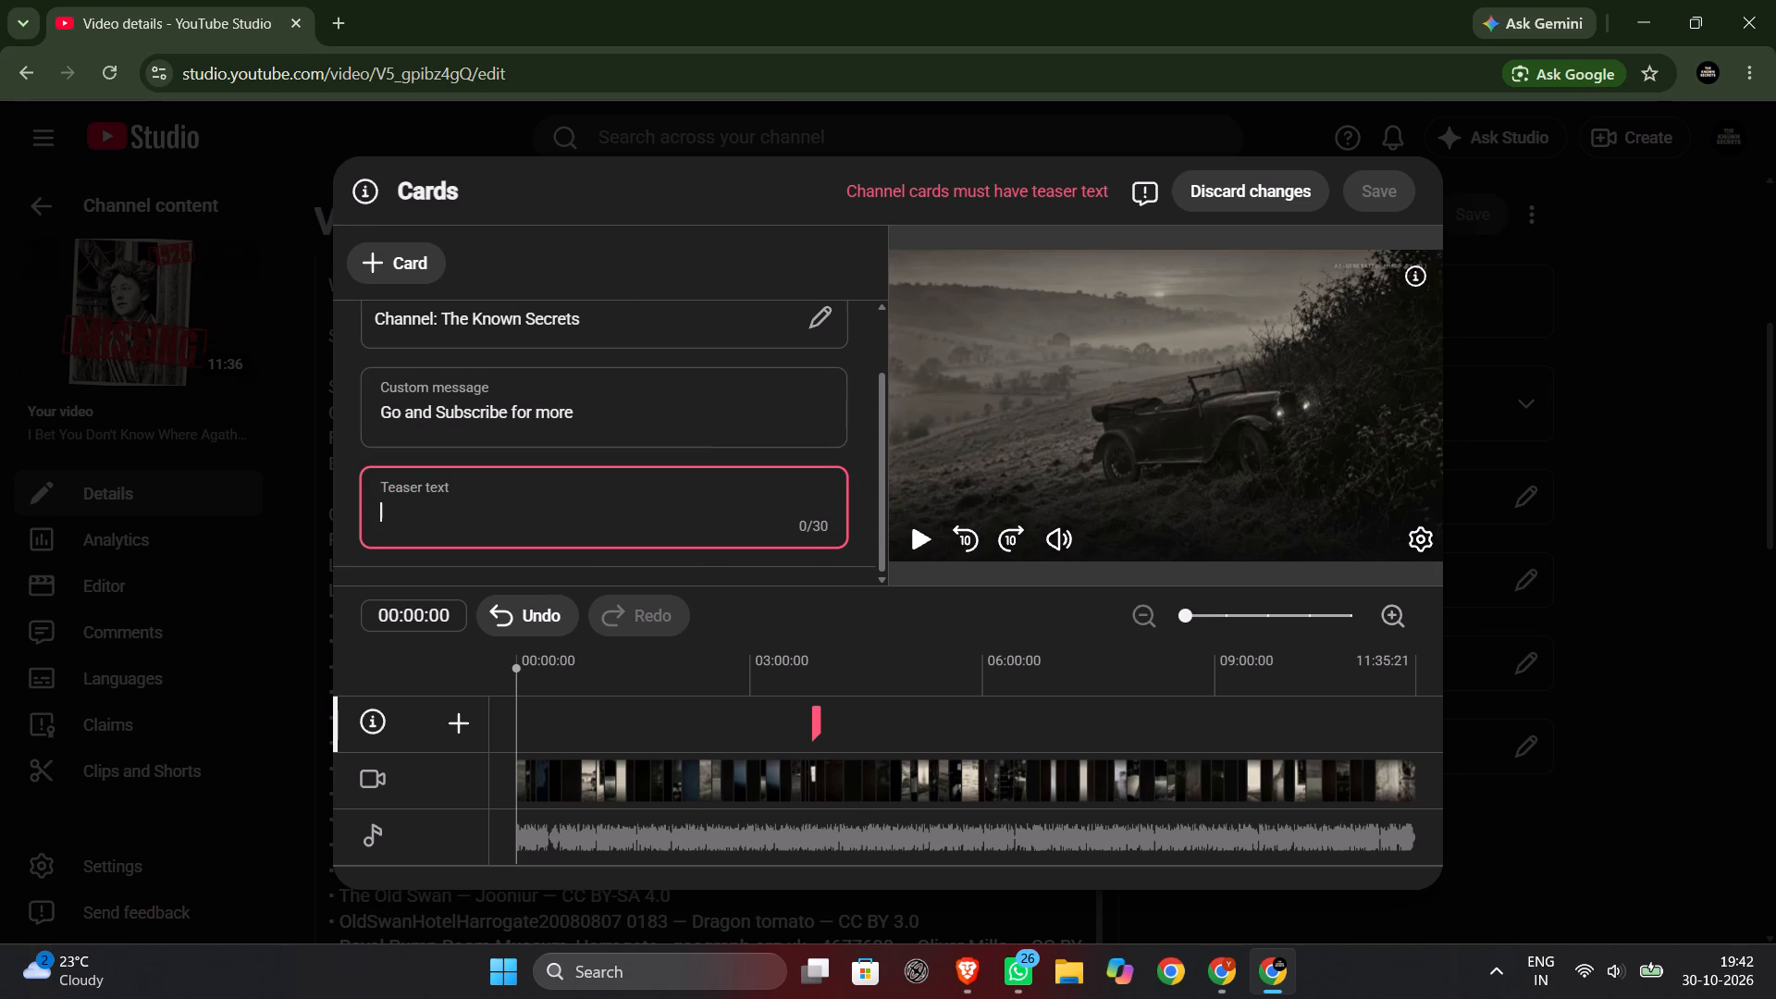
pyautogui.write('GO GO GO')
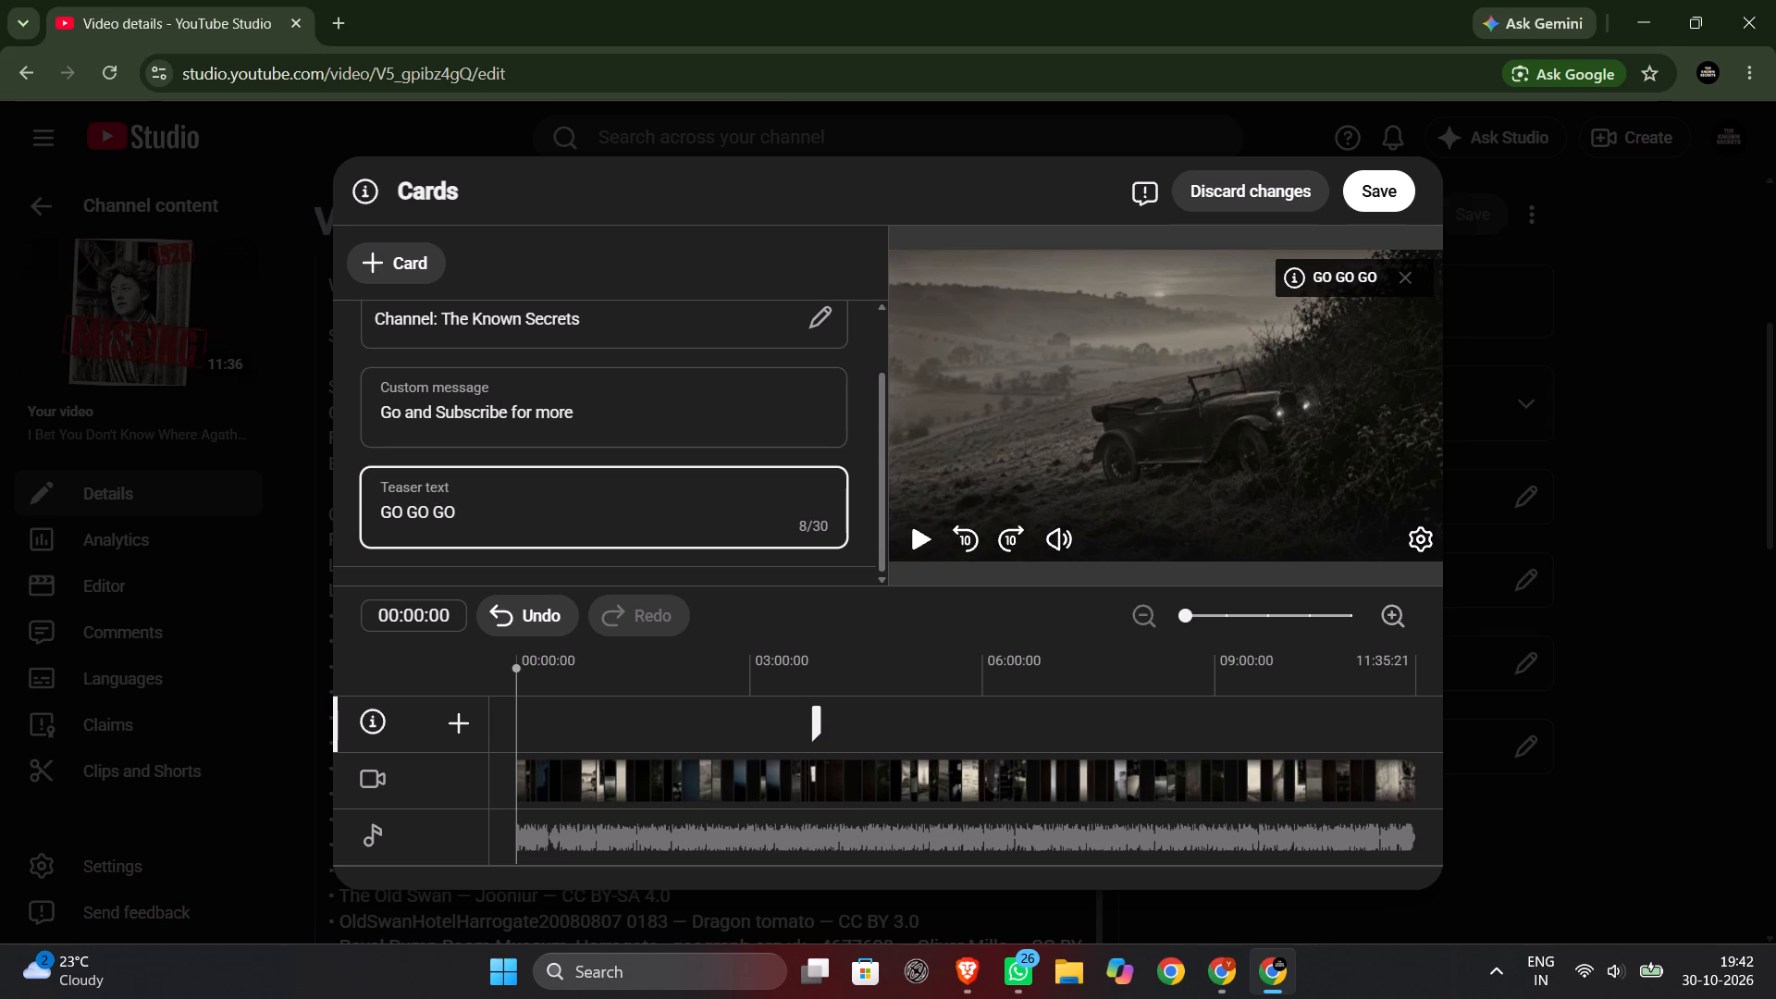
# Move the channel card to just past the 06:00 mark on the timeline.
pyautogui.click(818, 723)
pyautogui.moveTo(818, 723); pyautogui.dragTo(1165, 708)
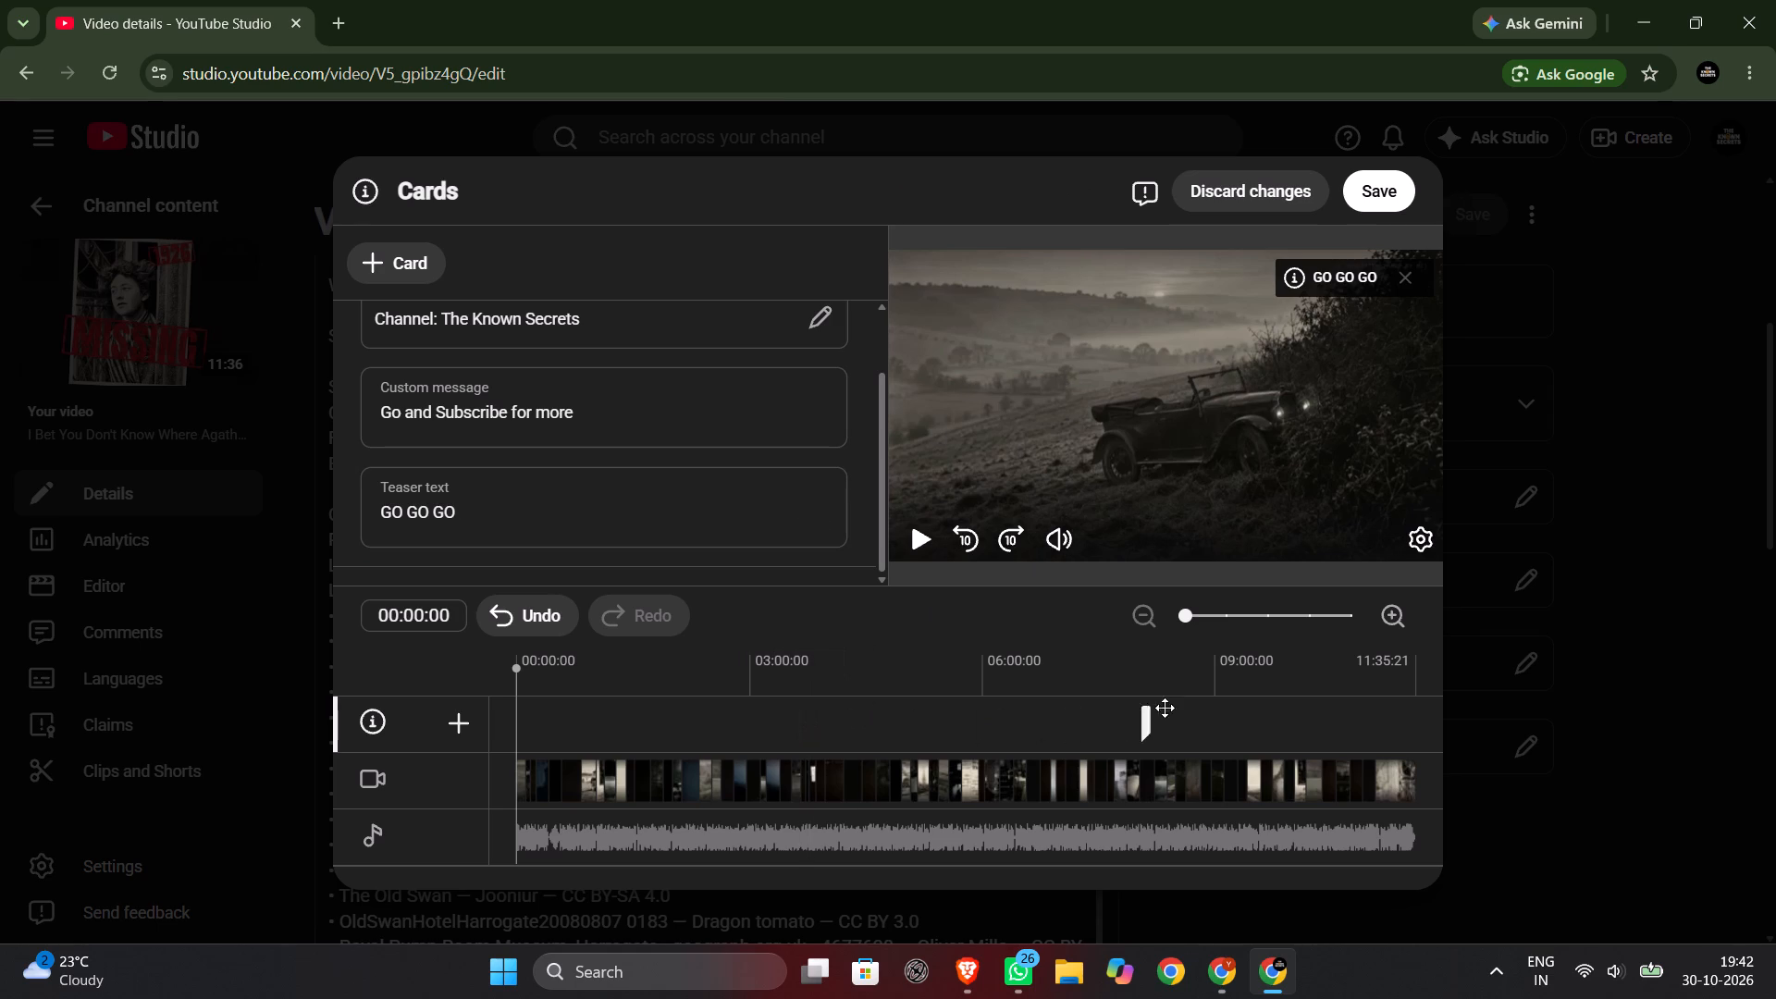
pyautogui.moveTo(1165, 708); pyautogui.dragTo(998, 735)
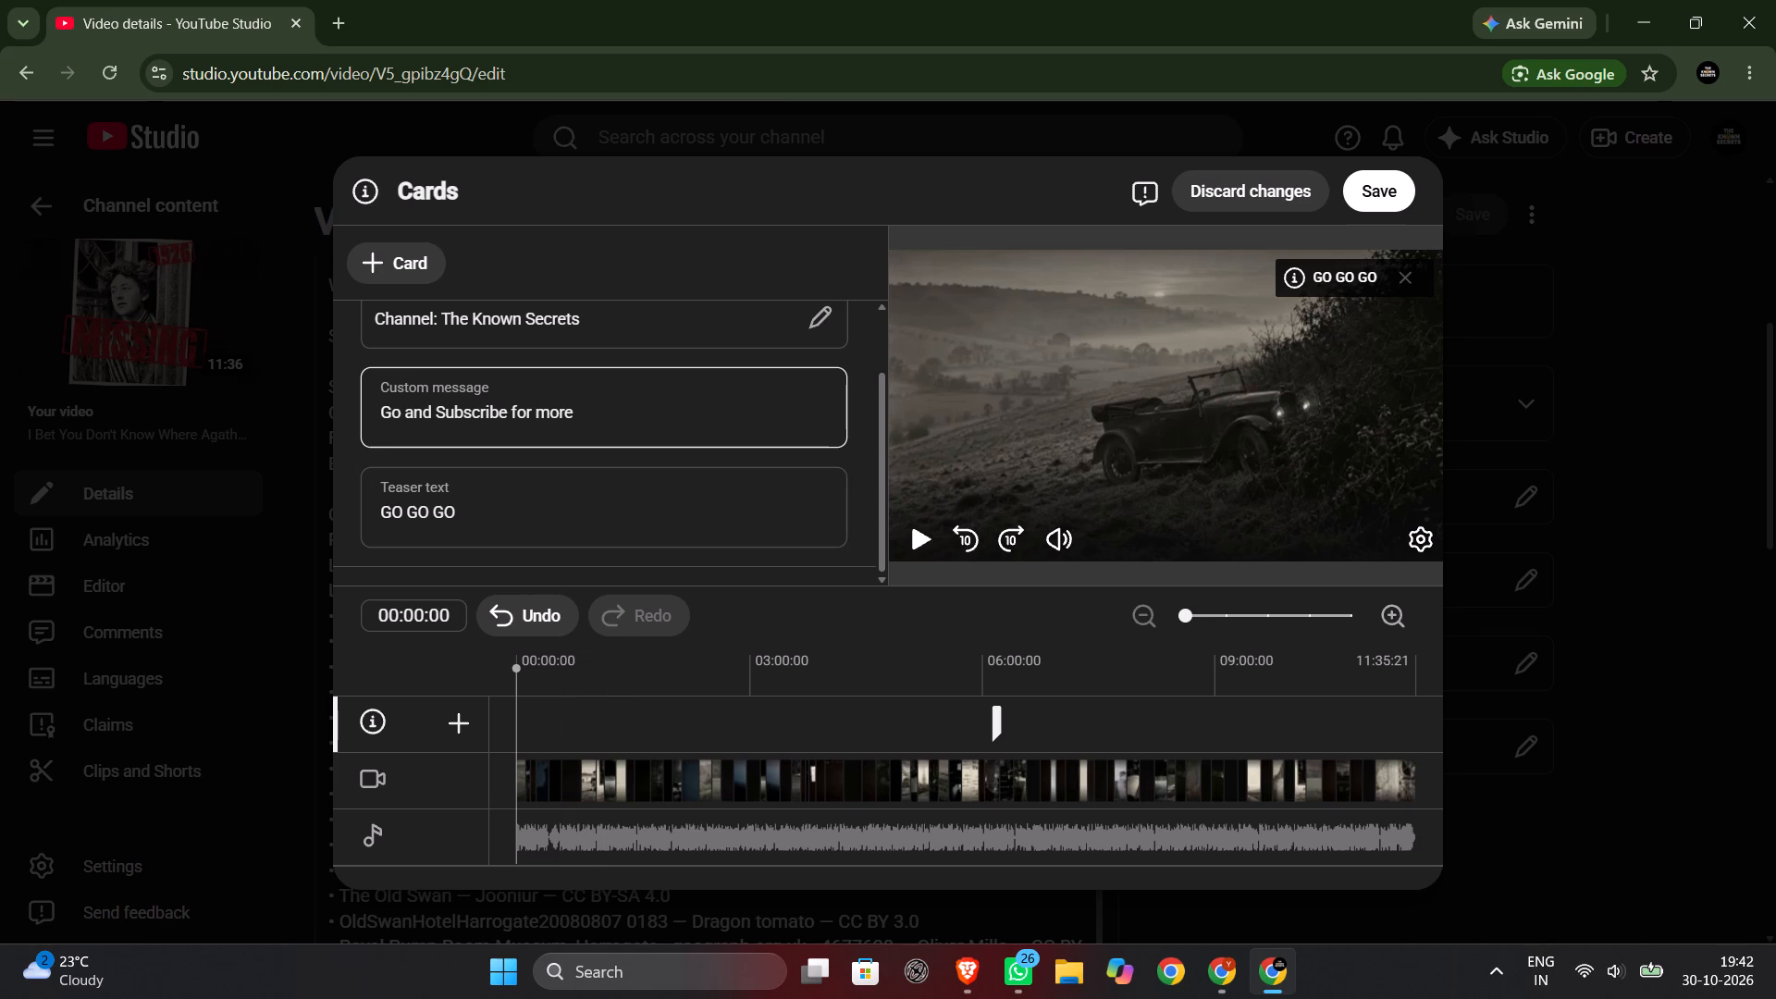
# Preview the video at about 01:21 on the card timeline.
pyautogui.click(624, 411)
pyautogui.scroll(-1, 623, 411)
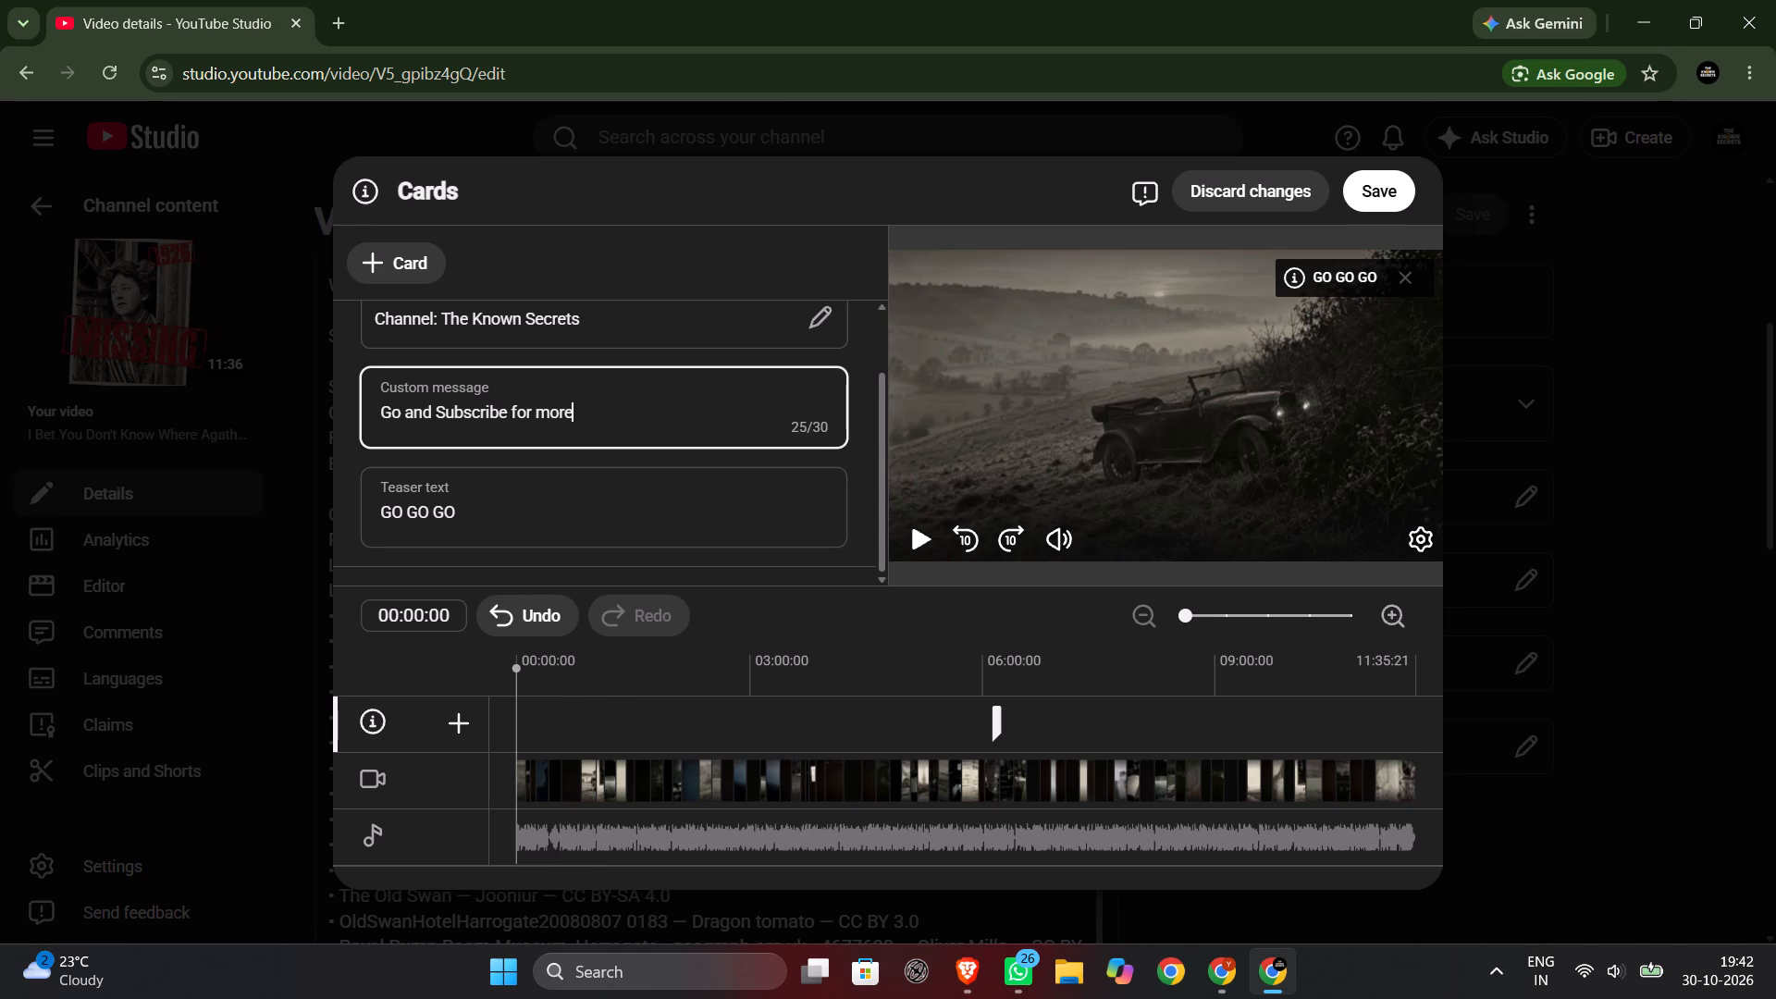
pyautogui.scroll(-1, 623, 411)
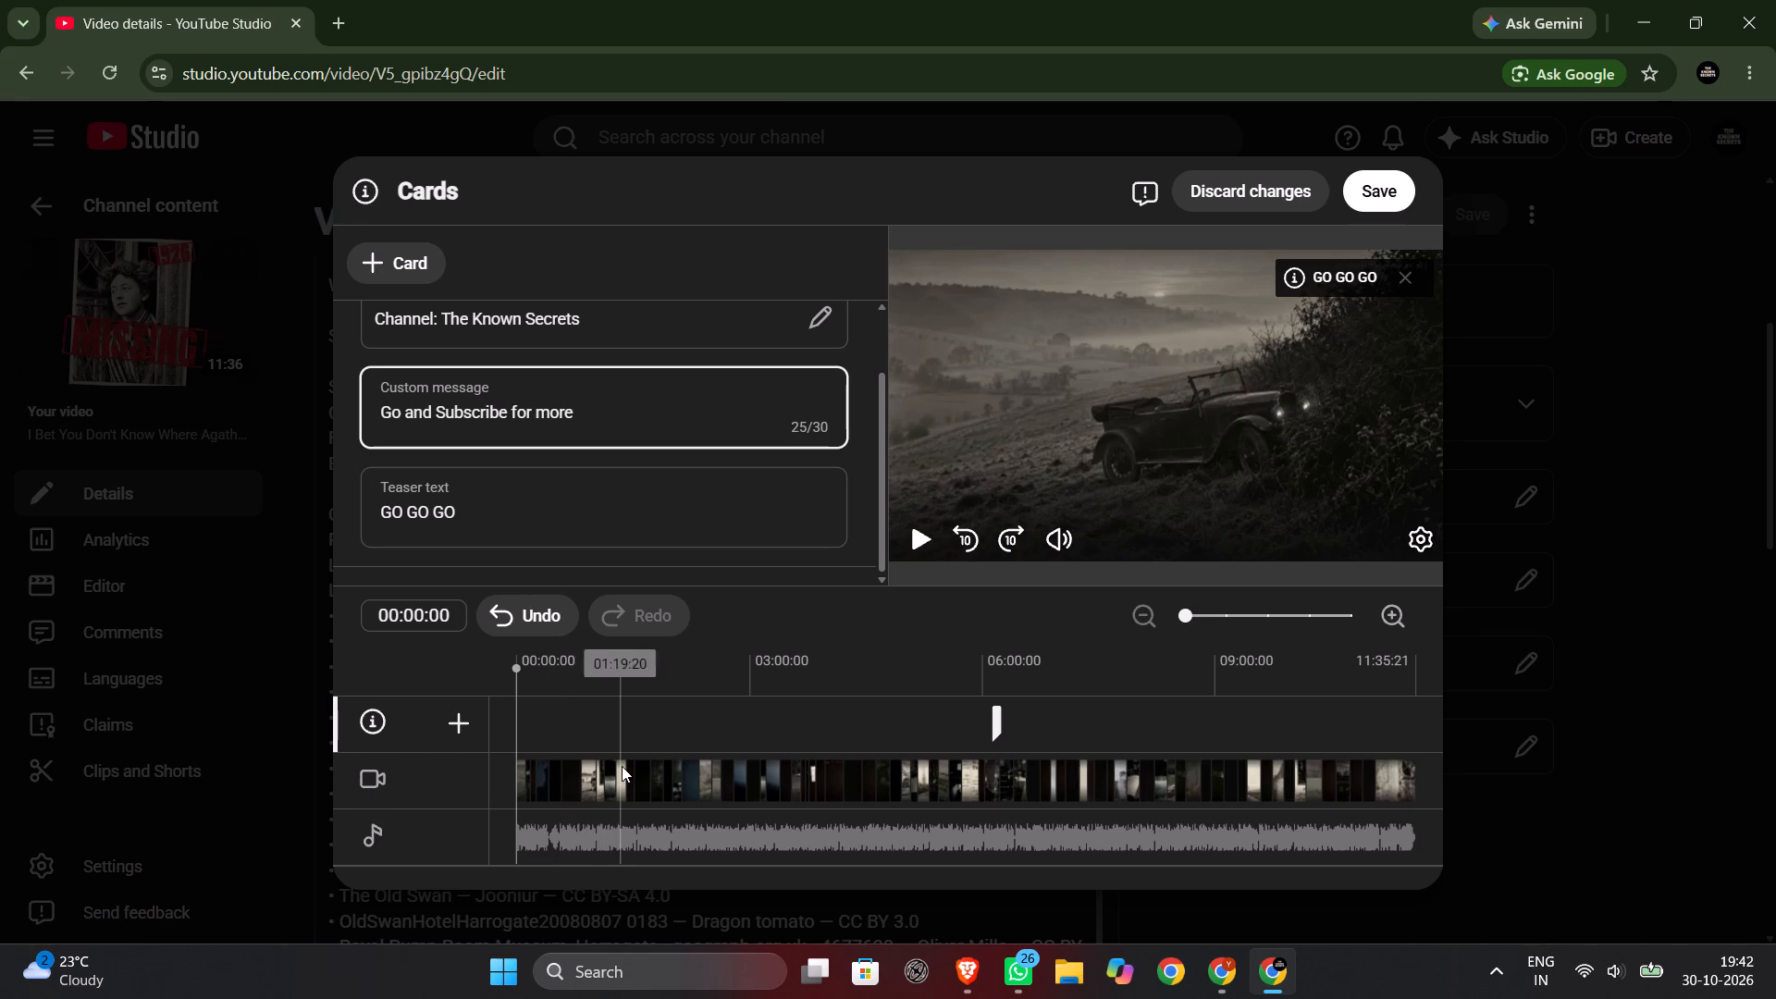
pyautogui.click(622, 766)
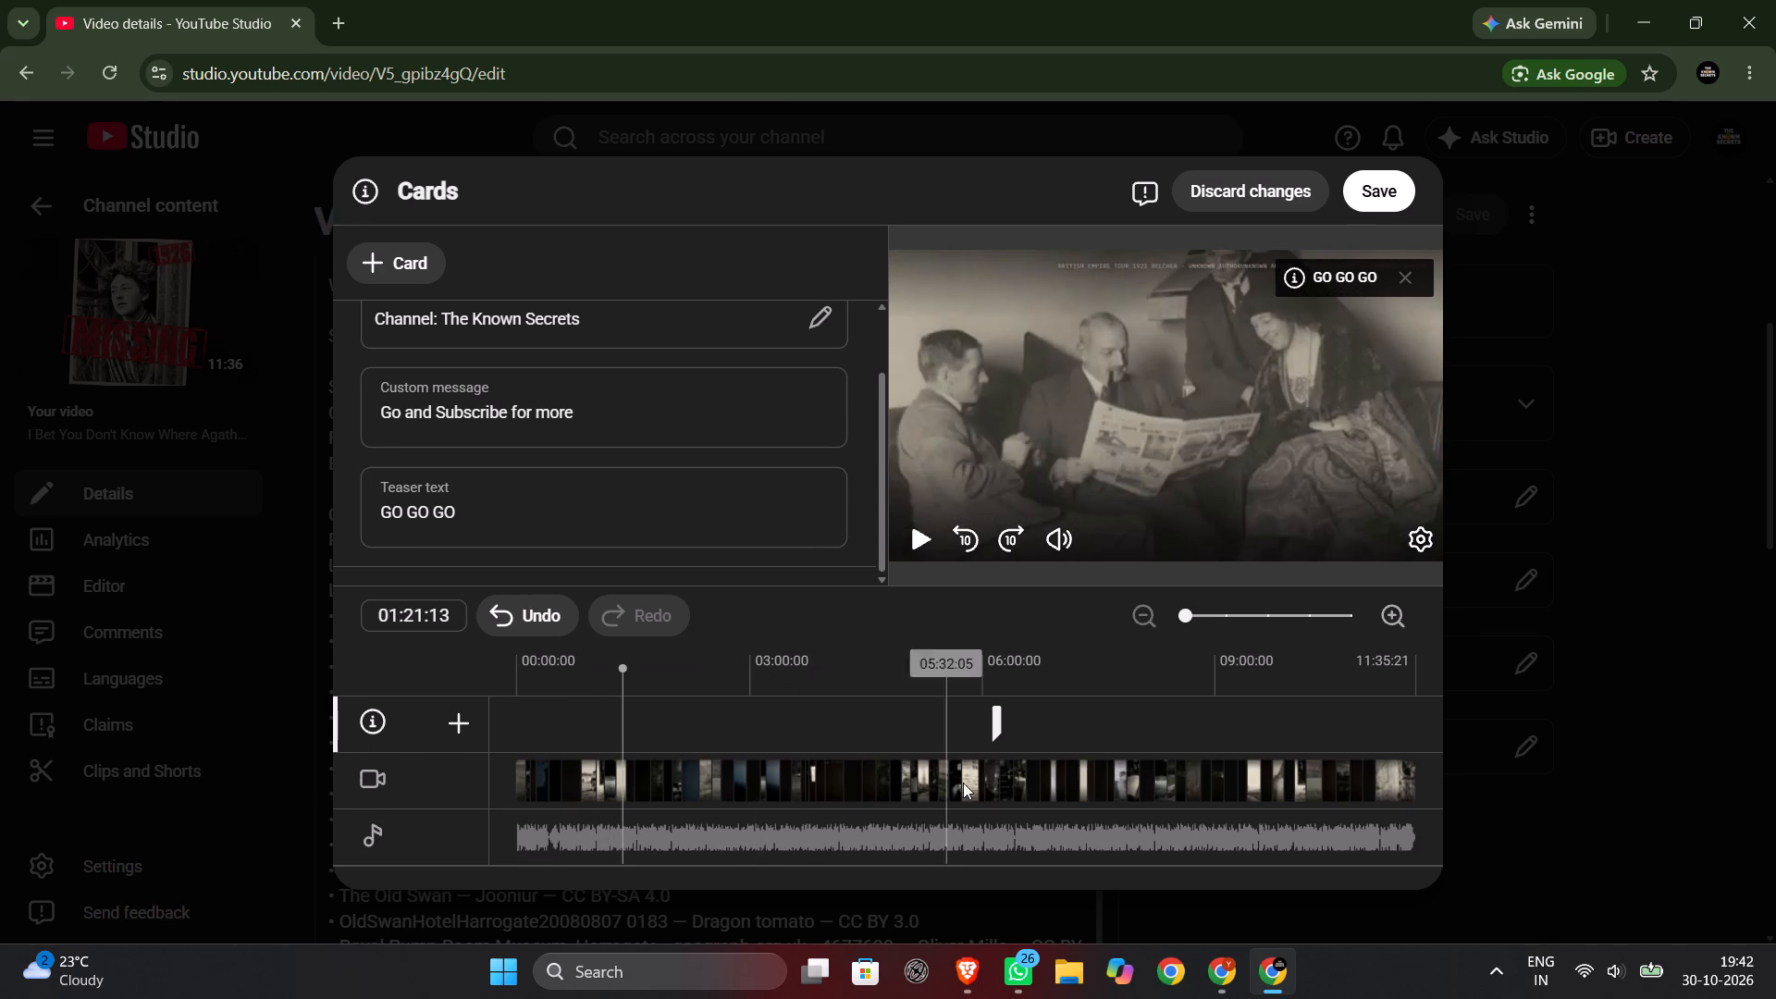
# Preview the video frames around the channel card, finishing with the playhead at the card's position, about 06:09.
pyautogui.click(994, 783)
pyautogui.click(980, 801)
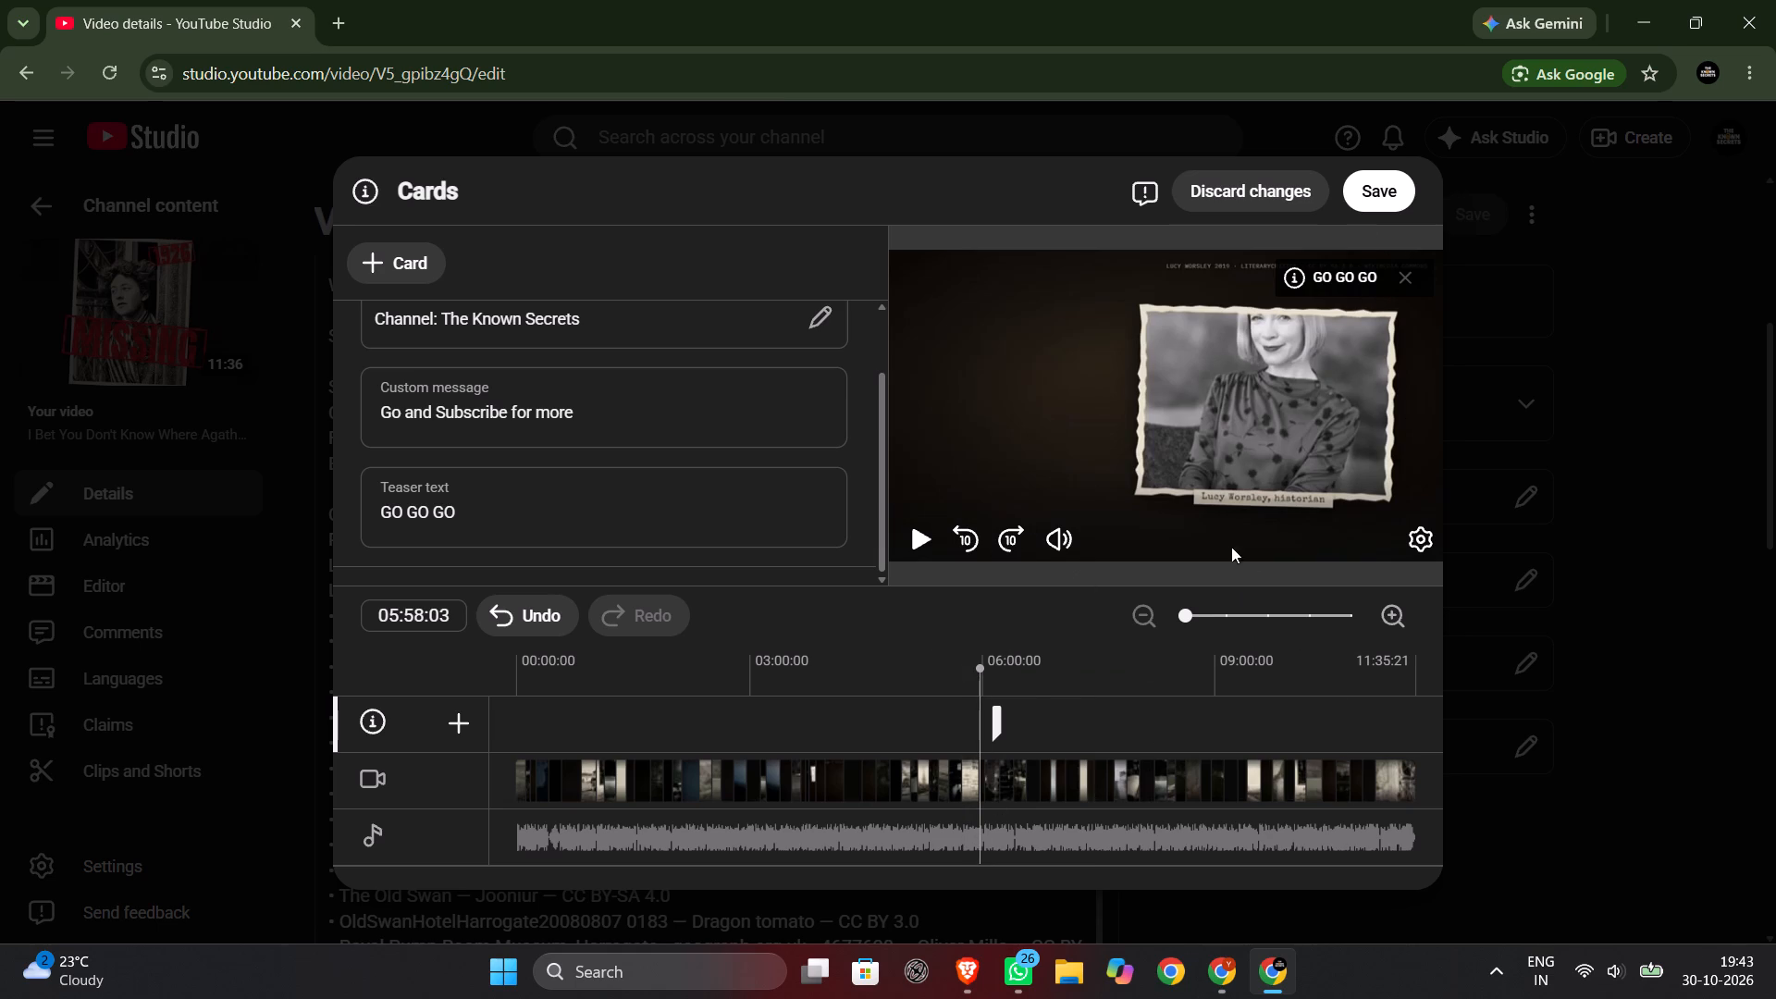
pyautogui.moveTo(984, 806); pyautogui.dragTo(919, 811)
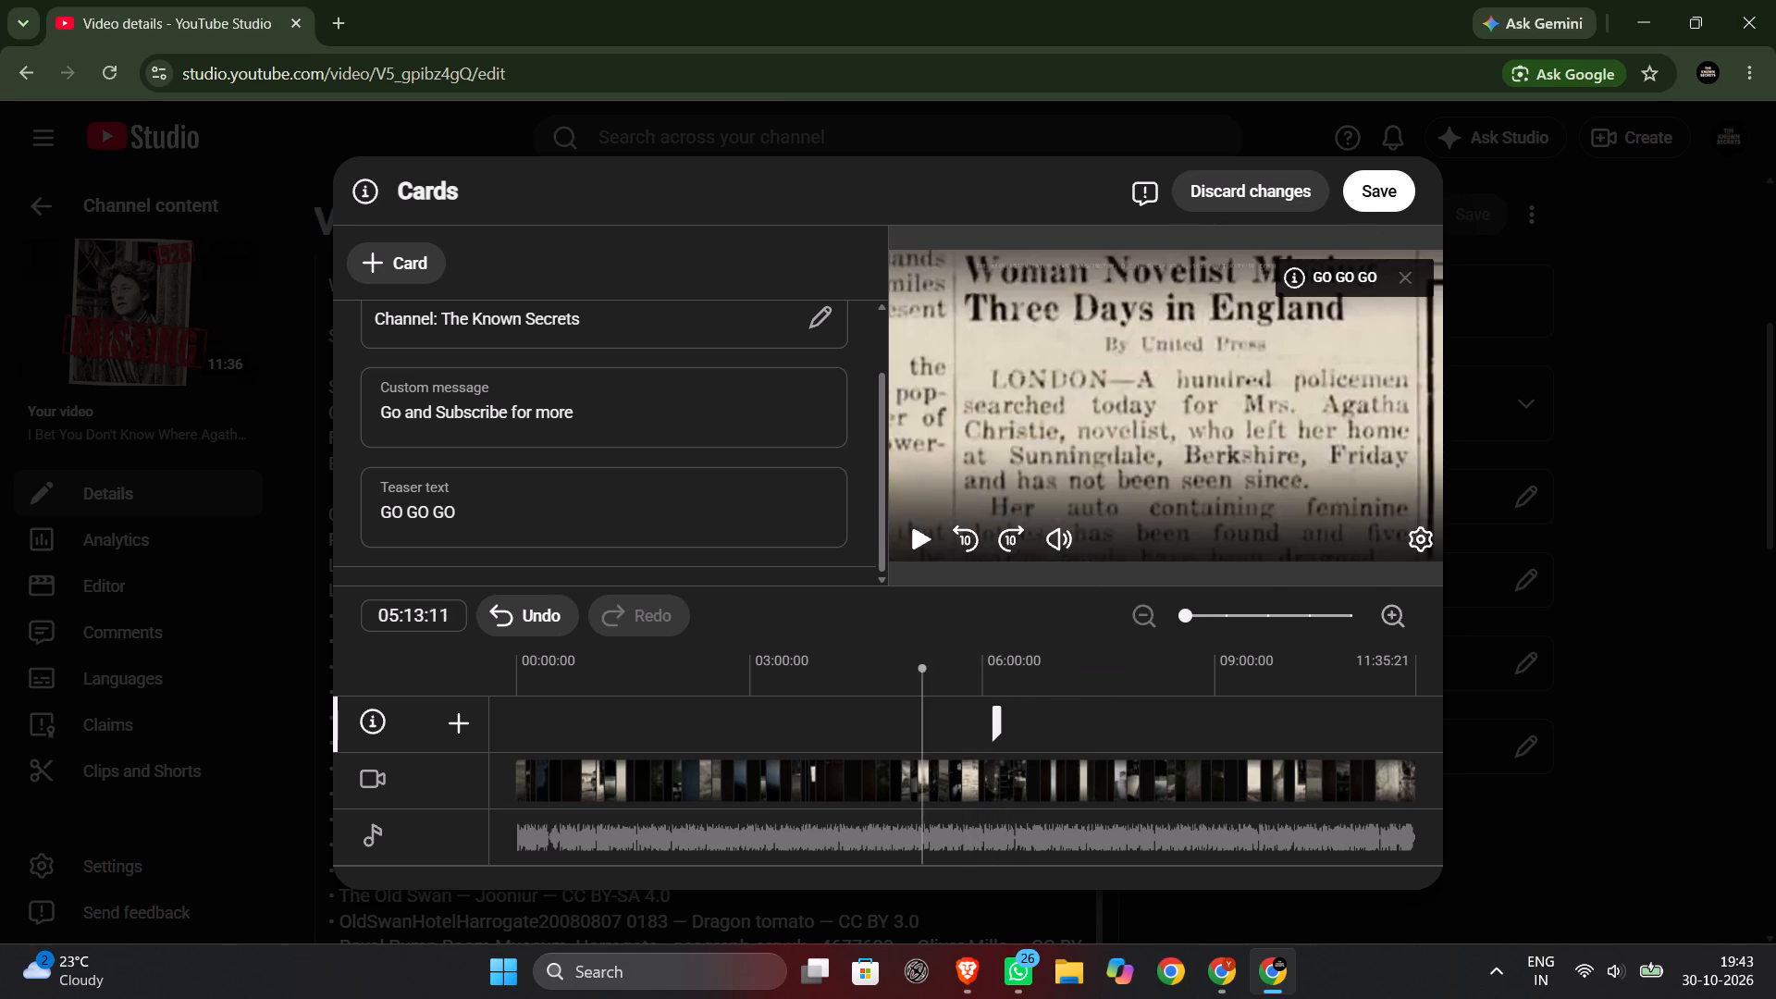
pyautogui.moveTo(919, 811); pyautogui.dragTo(1054, 766)
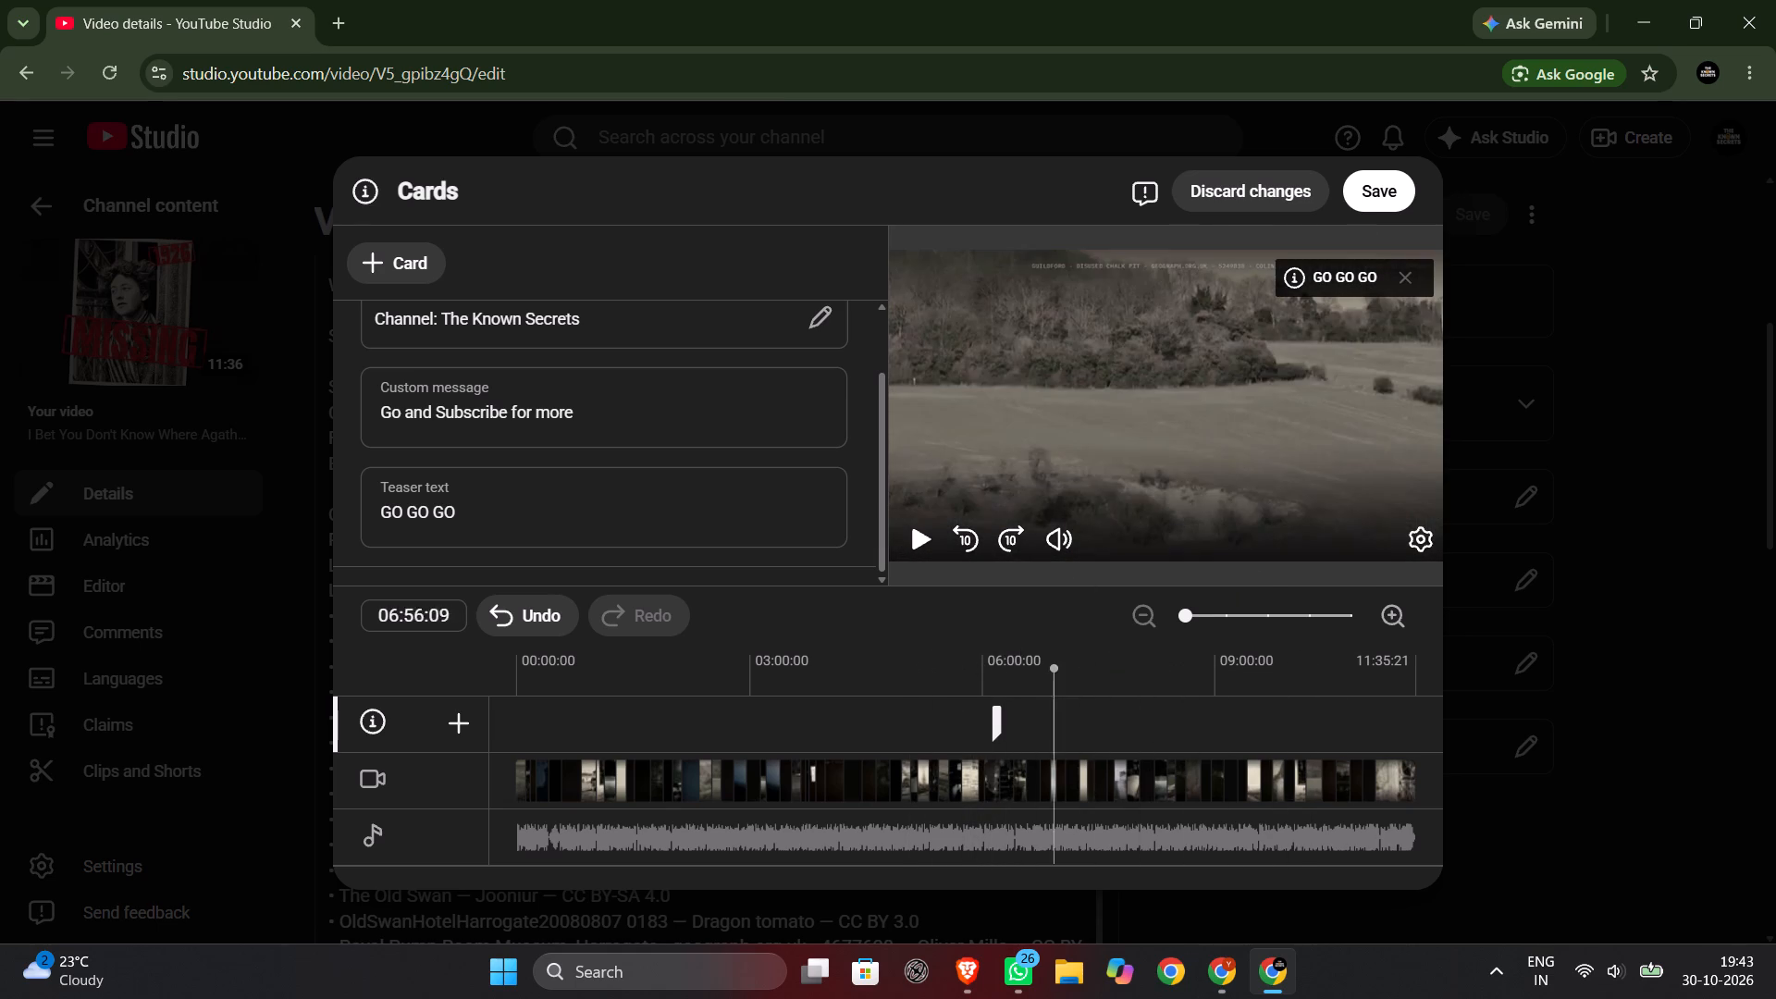
pyautogui.moveTo(1054, 766); pyautogui.dragTo(994, 792)
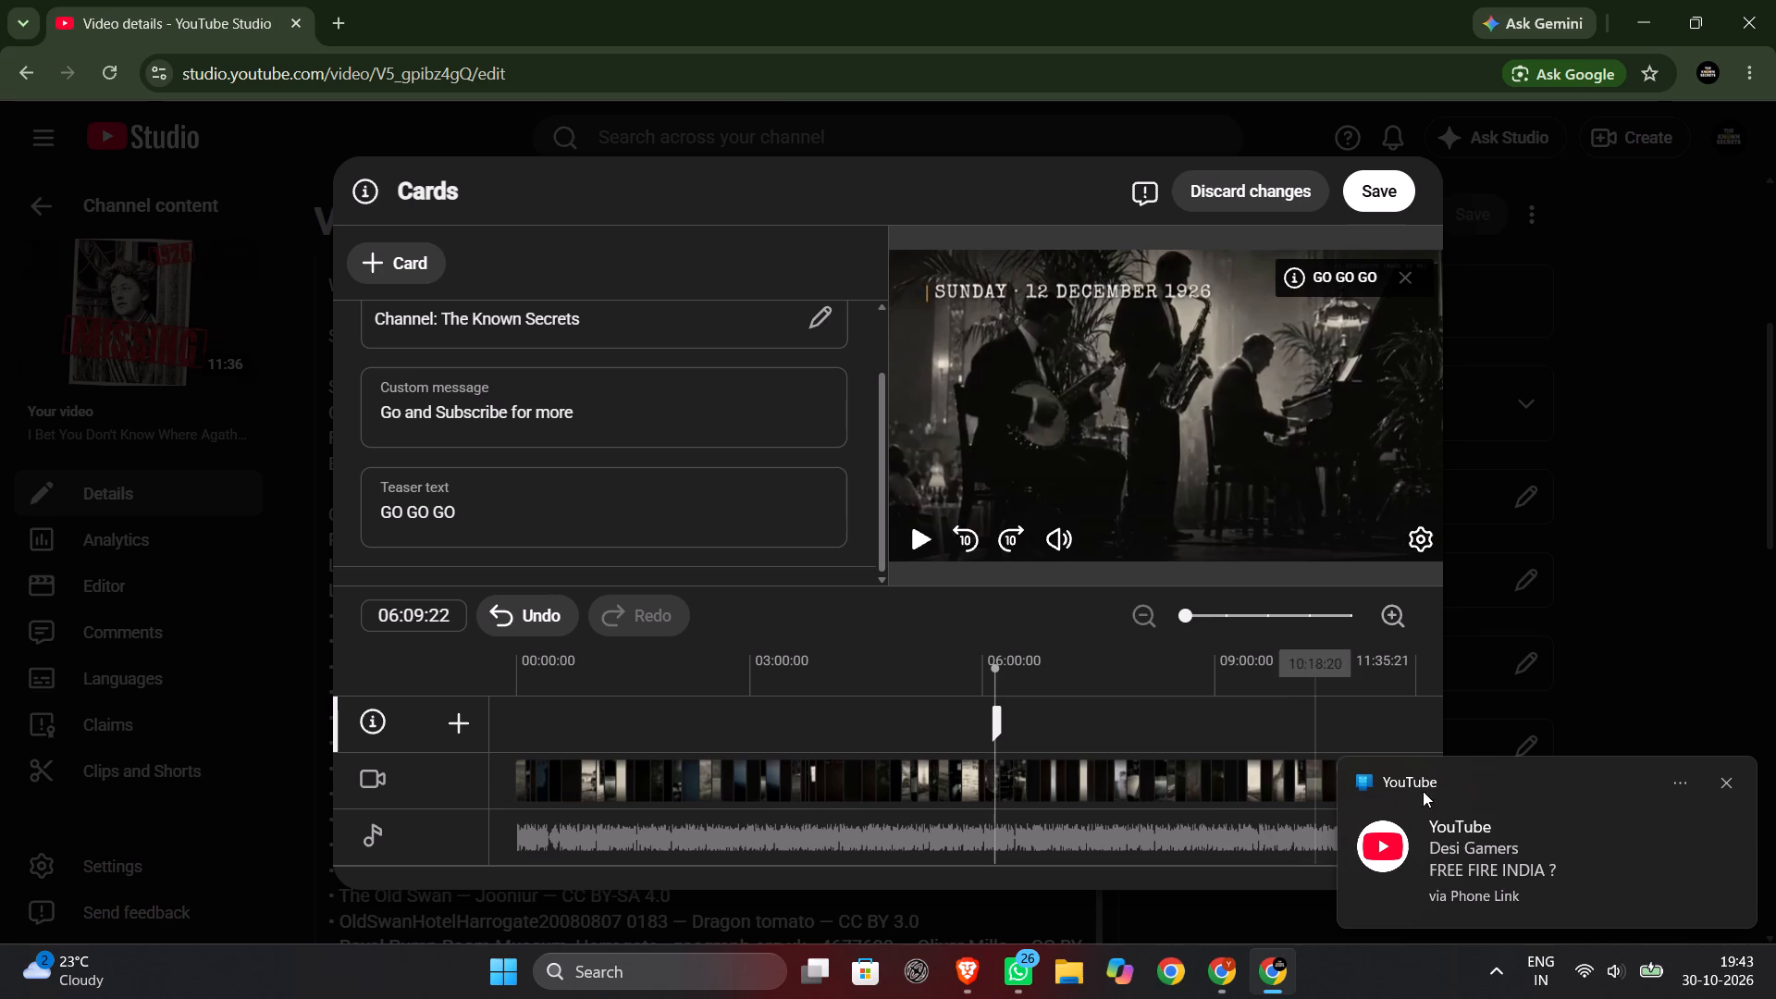
# Save the channel card on the Agatha Christie video.
pyautogui.click(1723, 784)
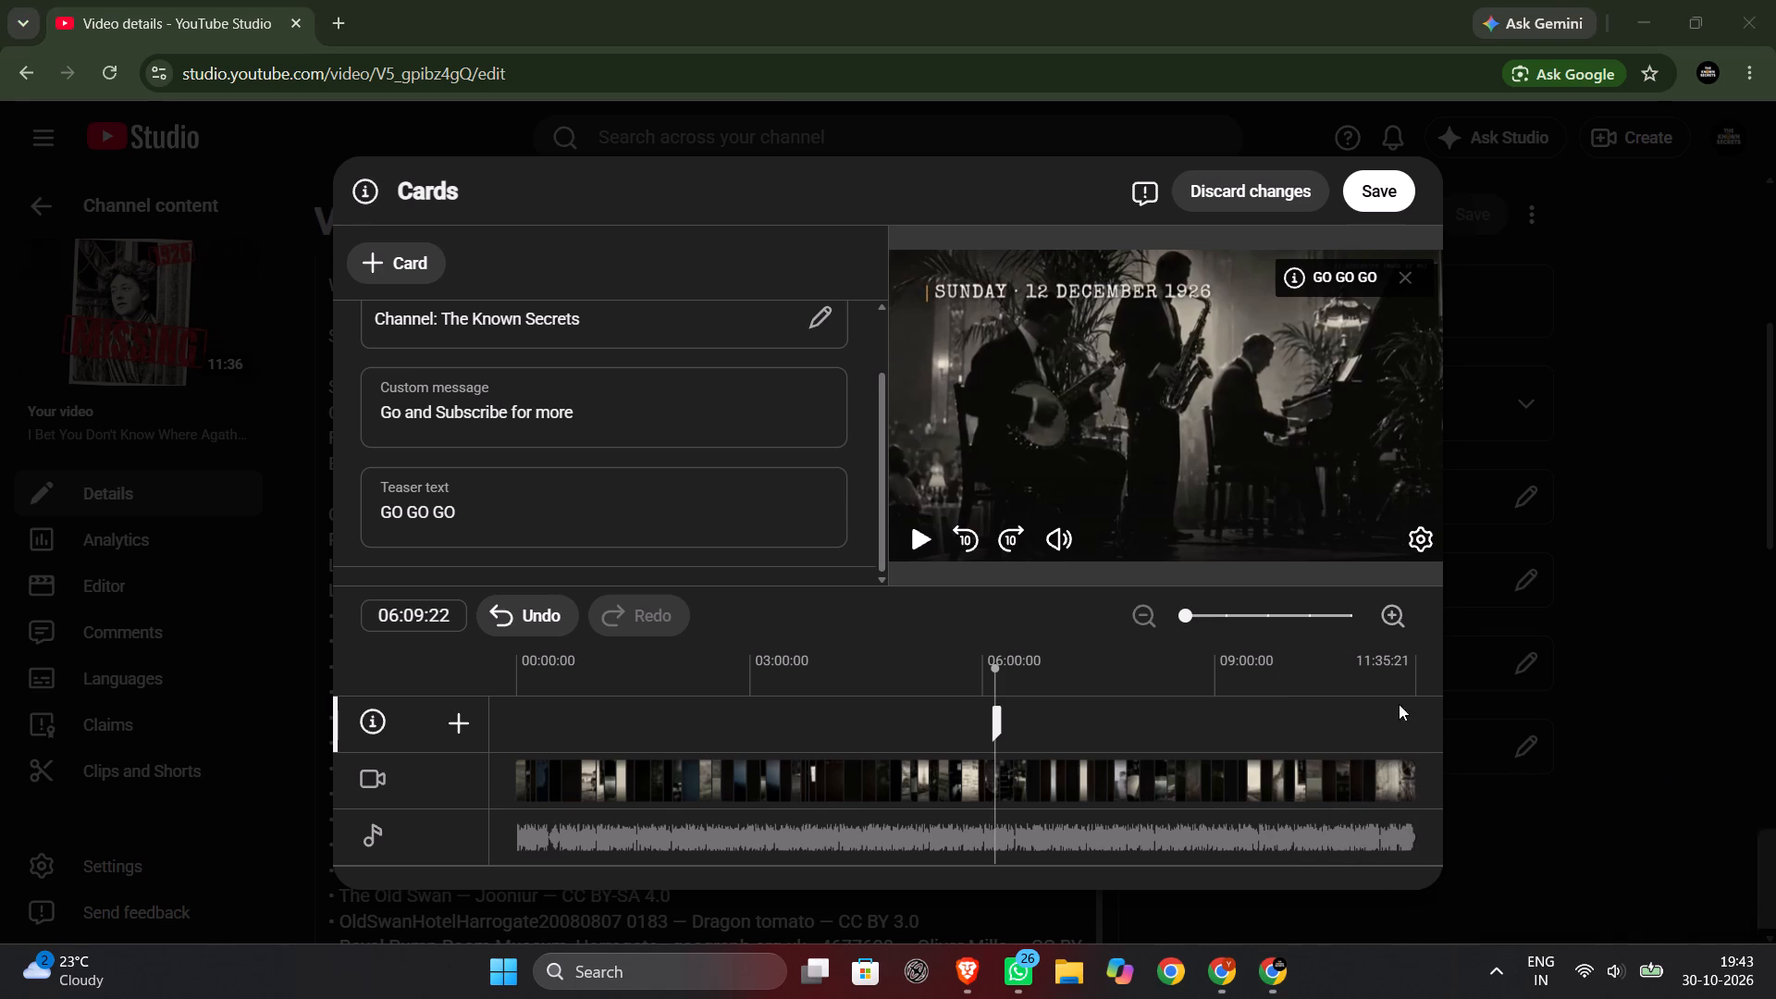
pyautogui.click(1360, 187)
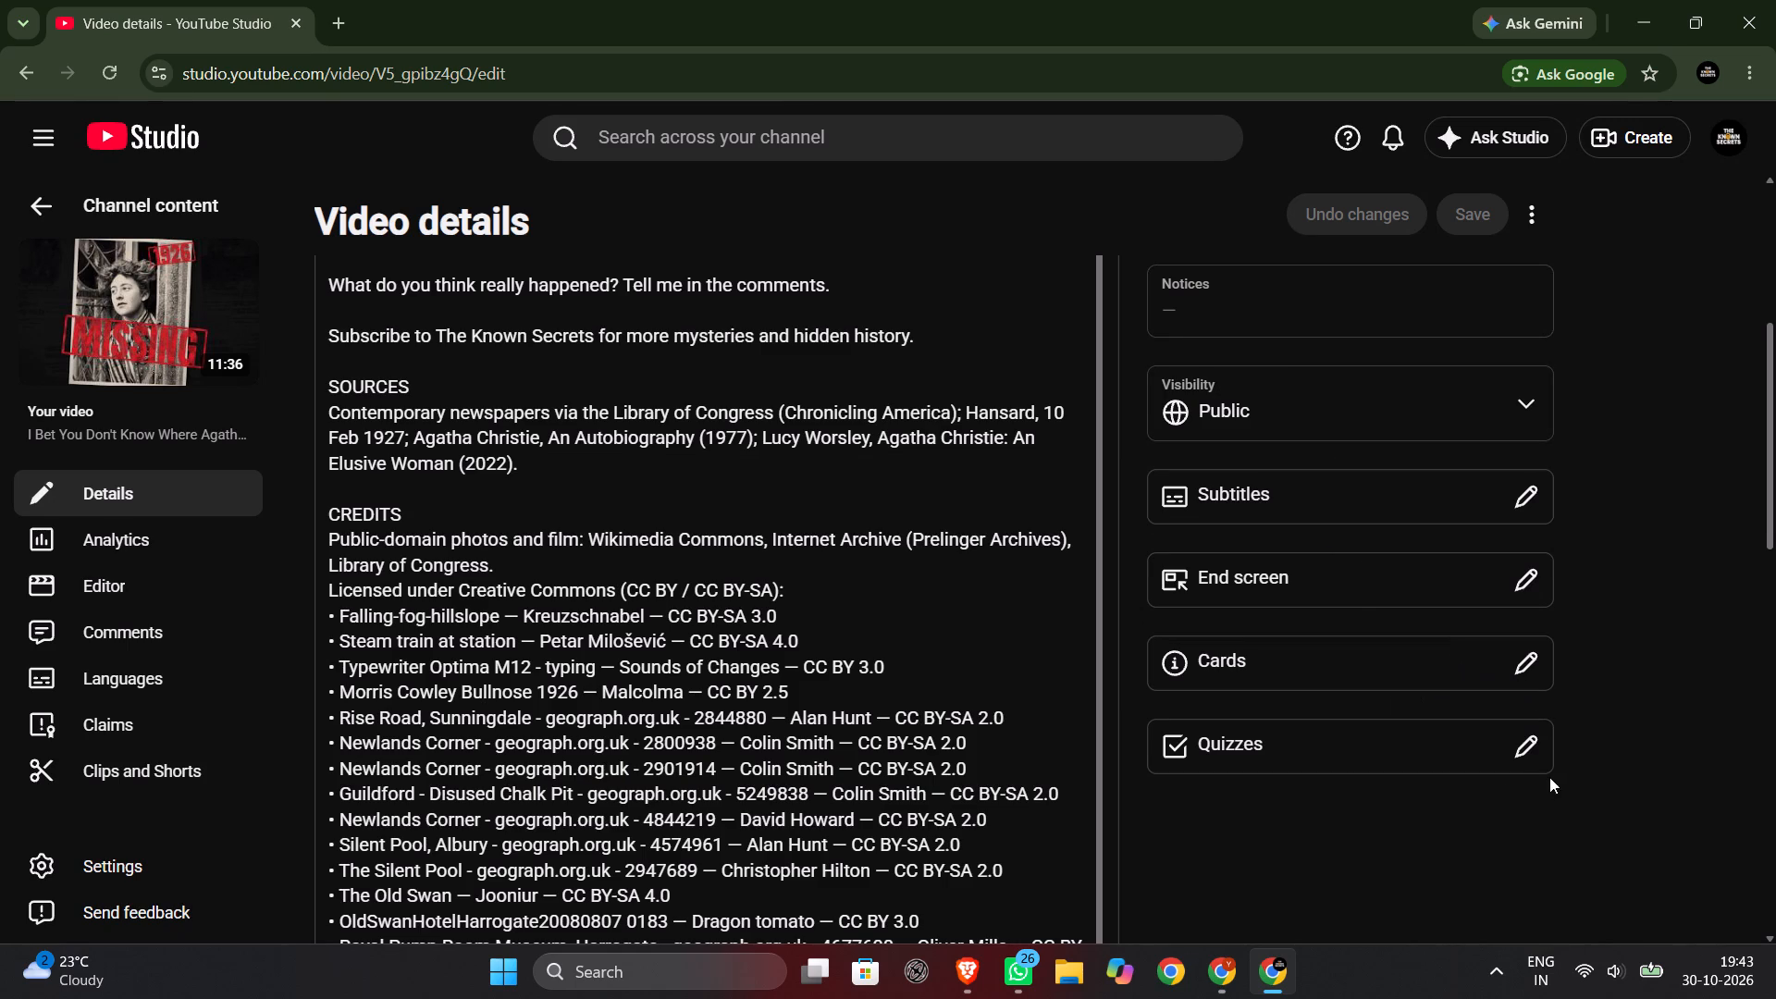
# Review the video's running A/B test report and compare its three thumbnail options.
pyautogui.scroll(3, 1359, 605)
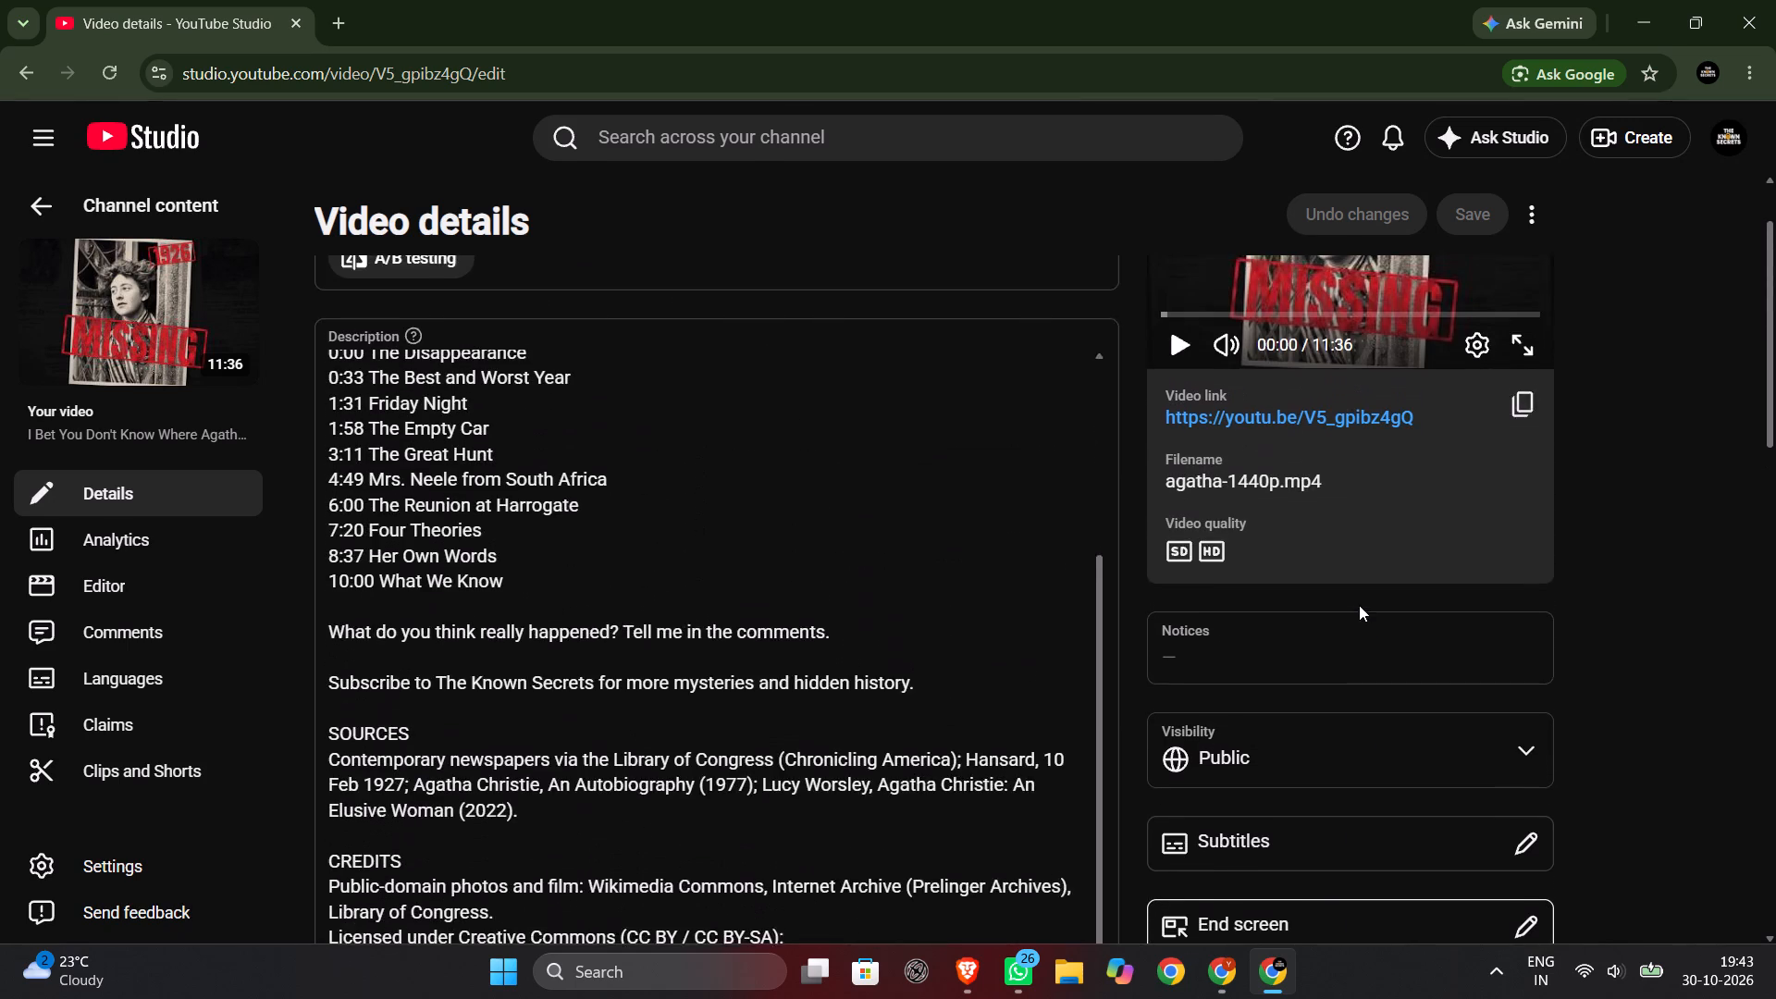
pyautogui.scroll(9, 1354, 607)
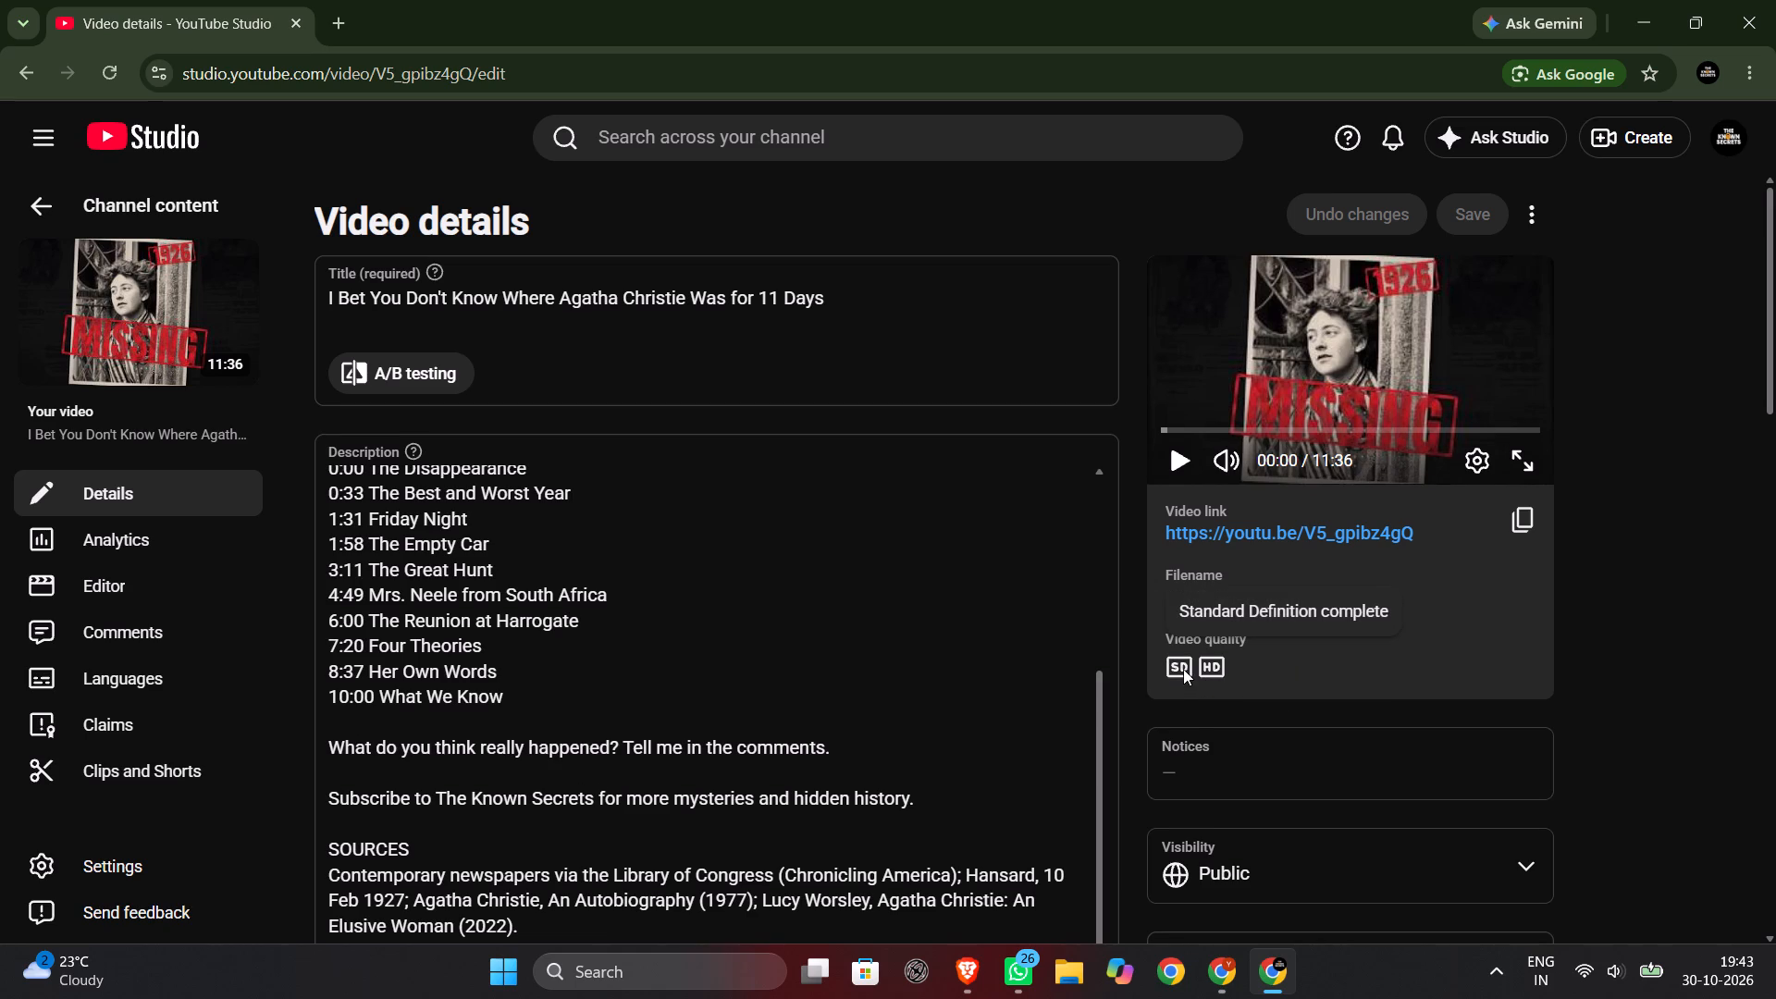
pyautogui.scroll(5, 1009, 499)
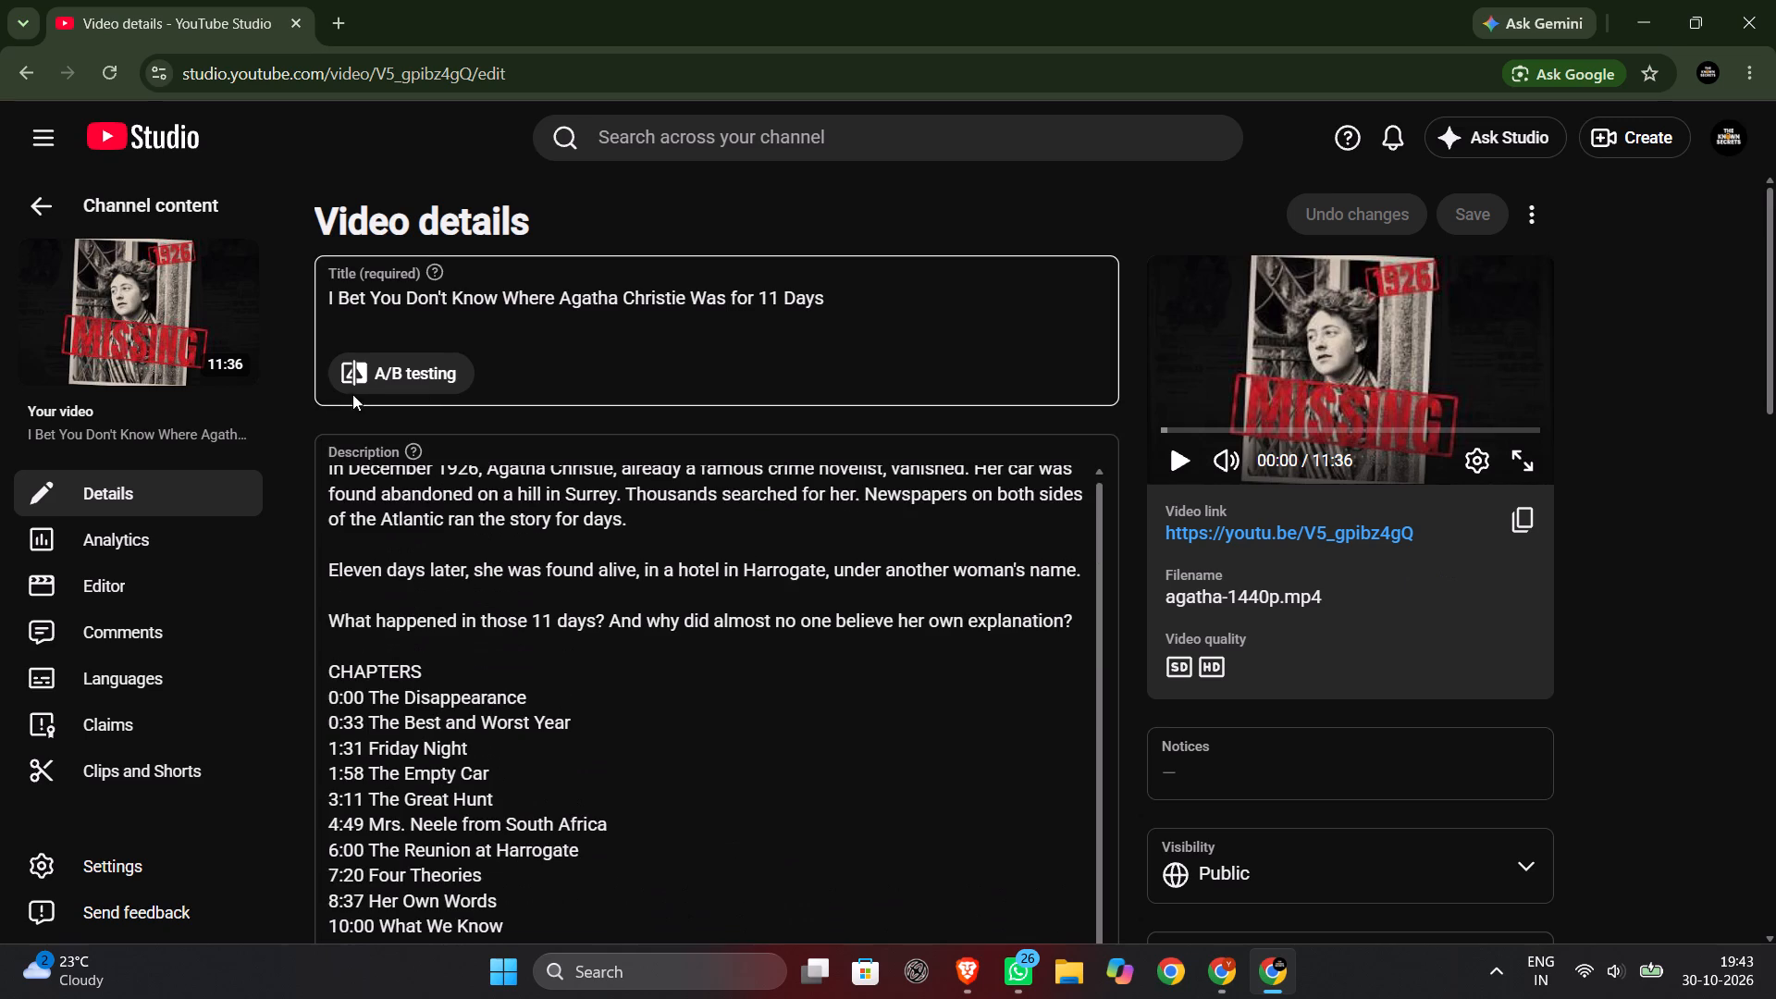
pyautogui.scroll(4, 748, 485)
pyautogui.click(393, 382)
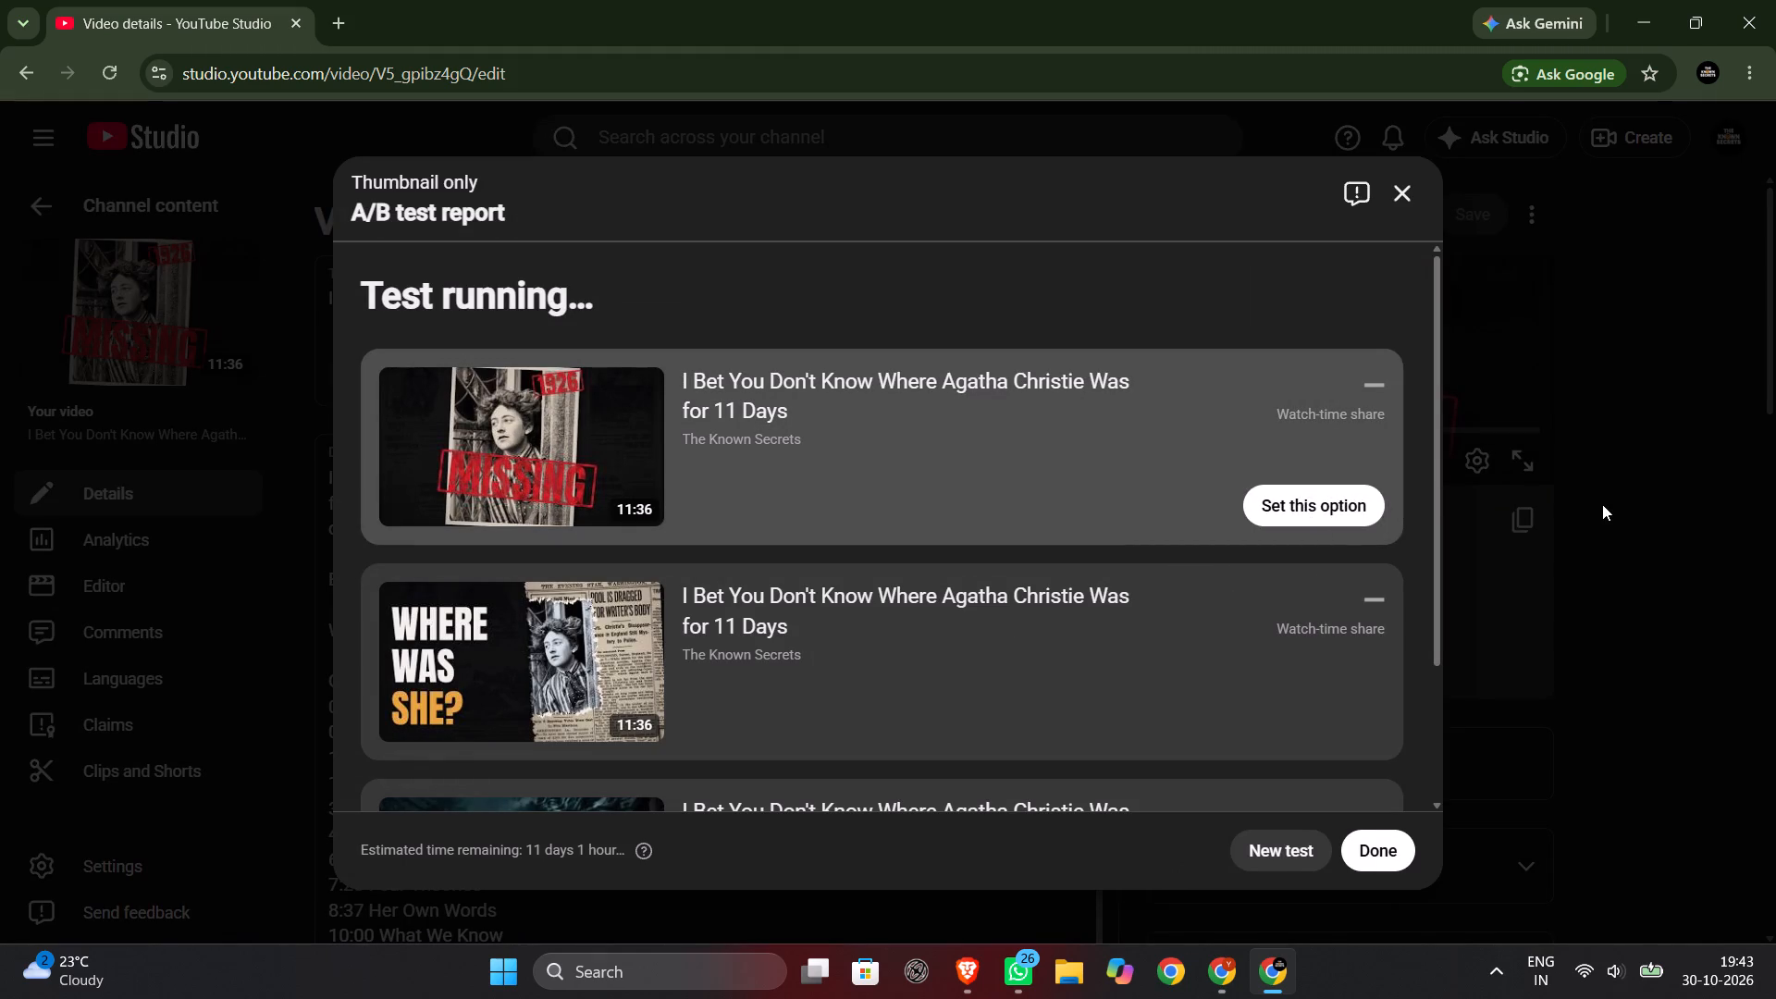
pyautogui.scroll(-4, 1419, 550)
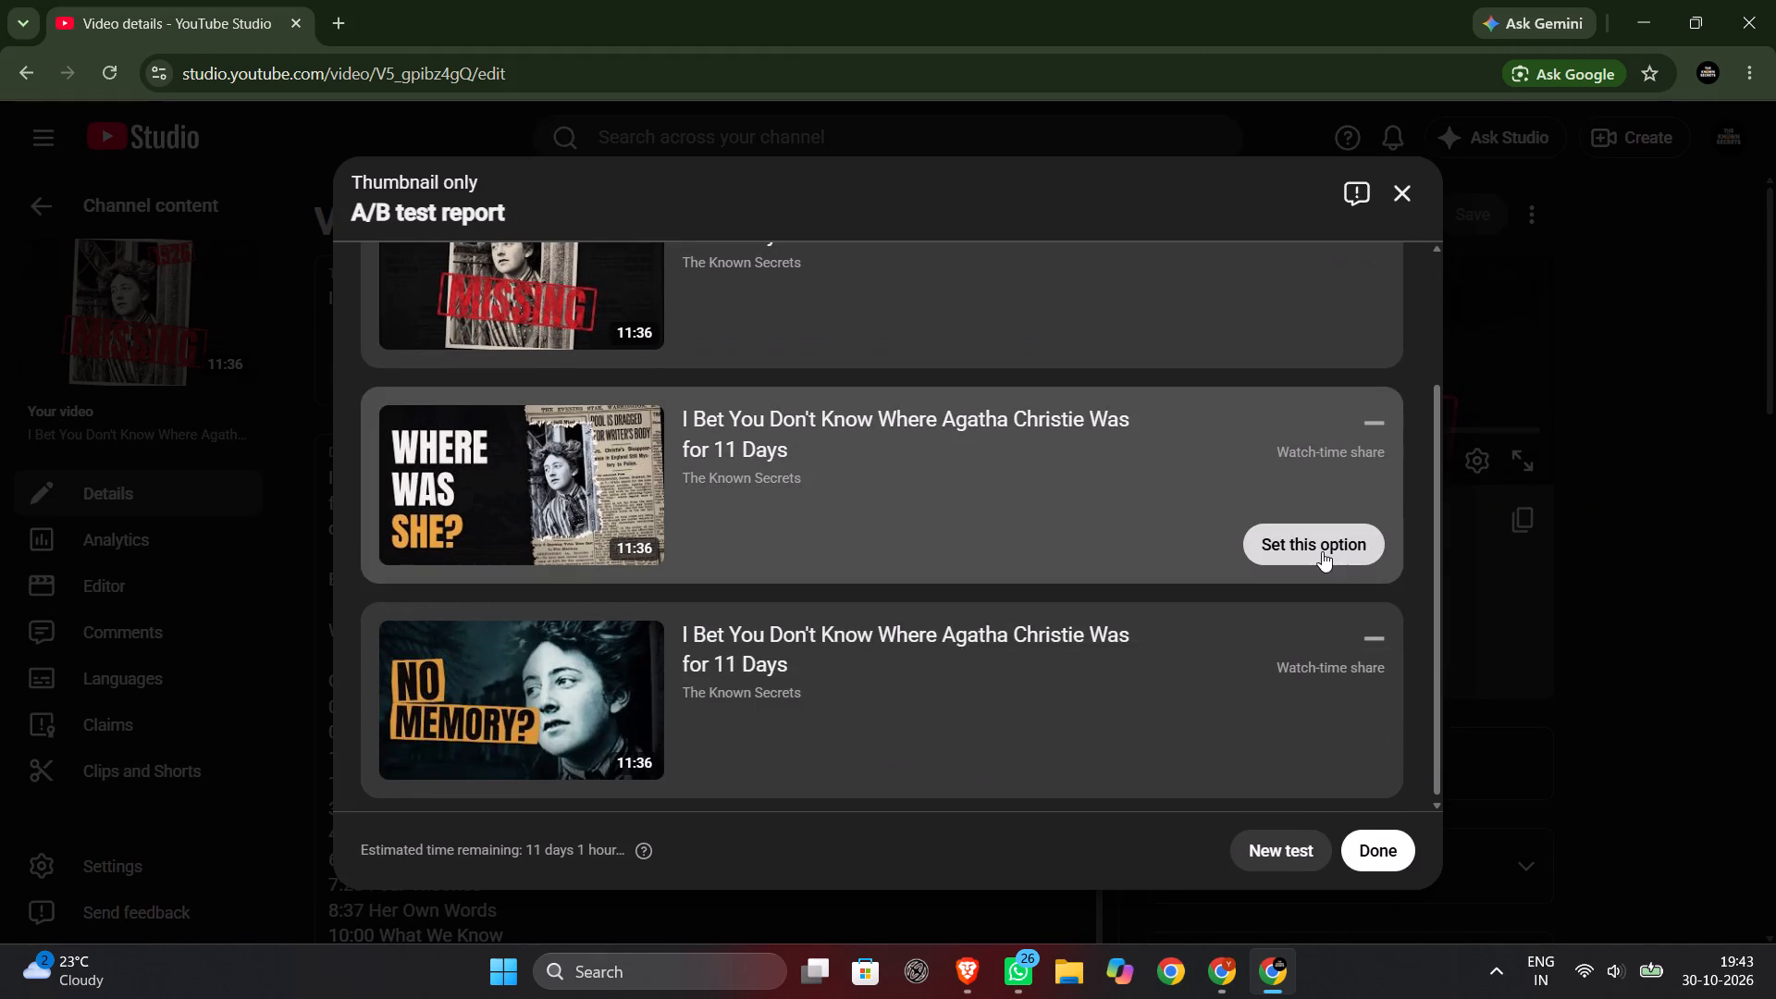
pyautogui.scroll(5, 948, 614)
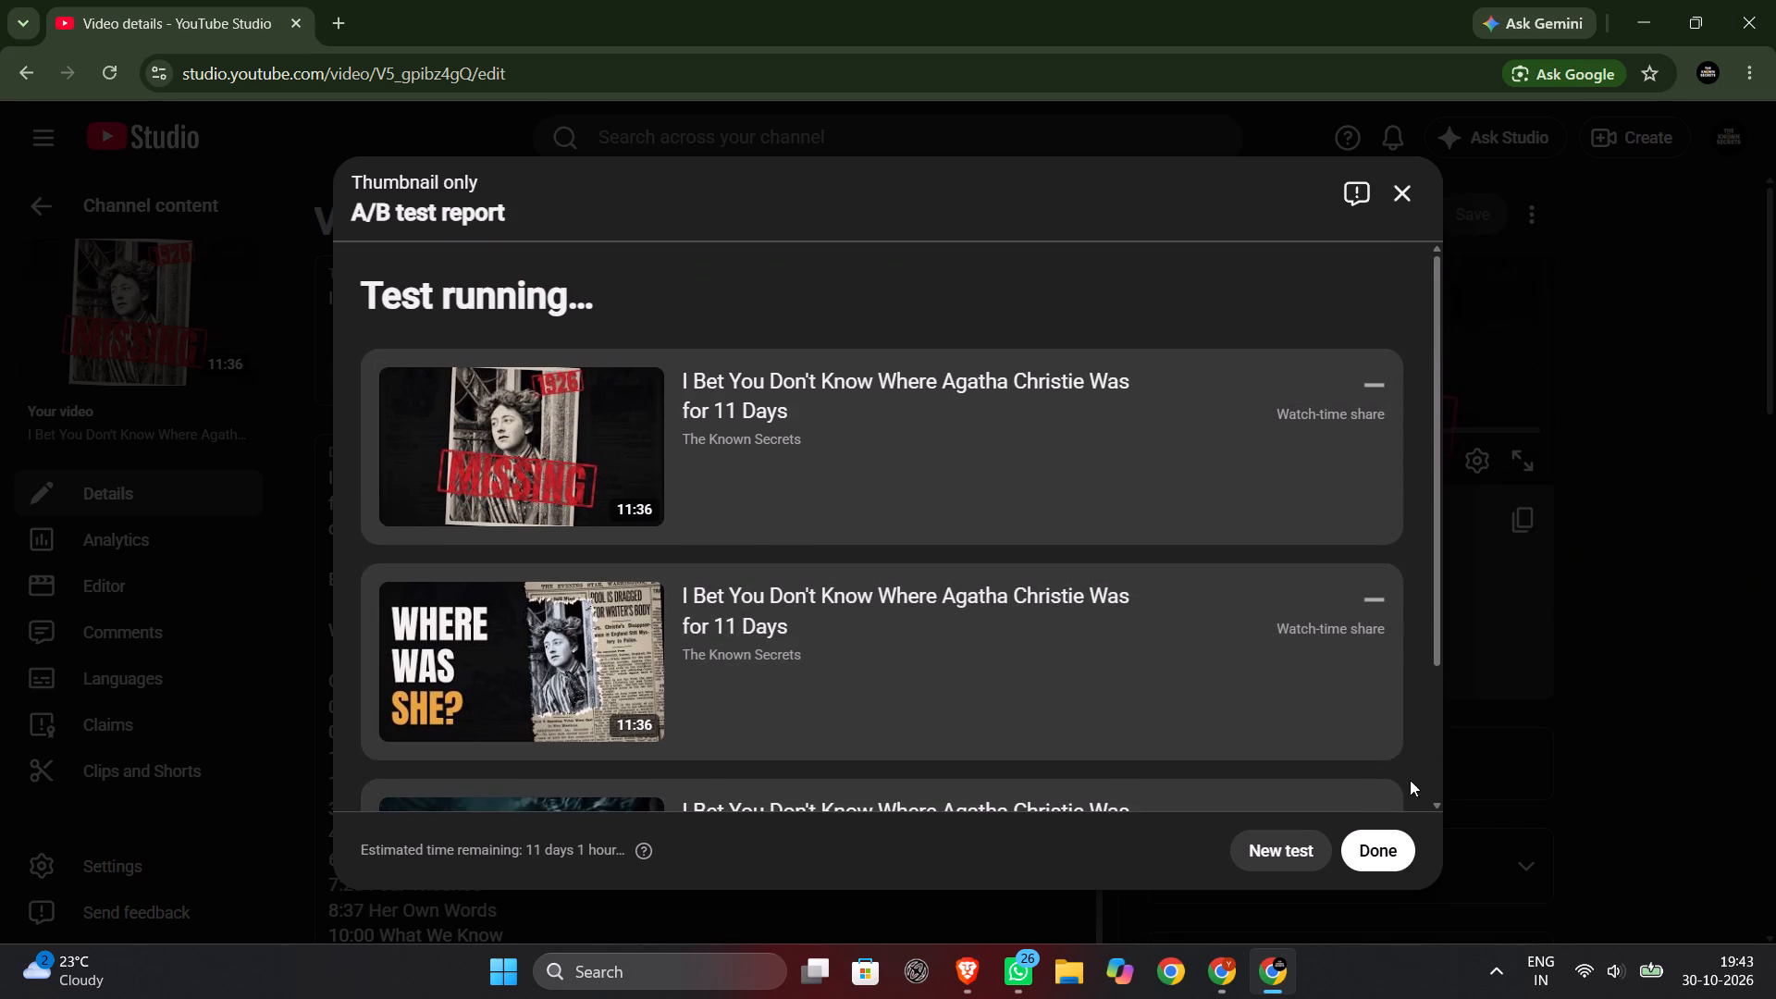
pyautogui.click(1414, 201)
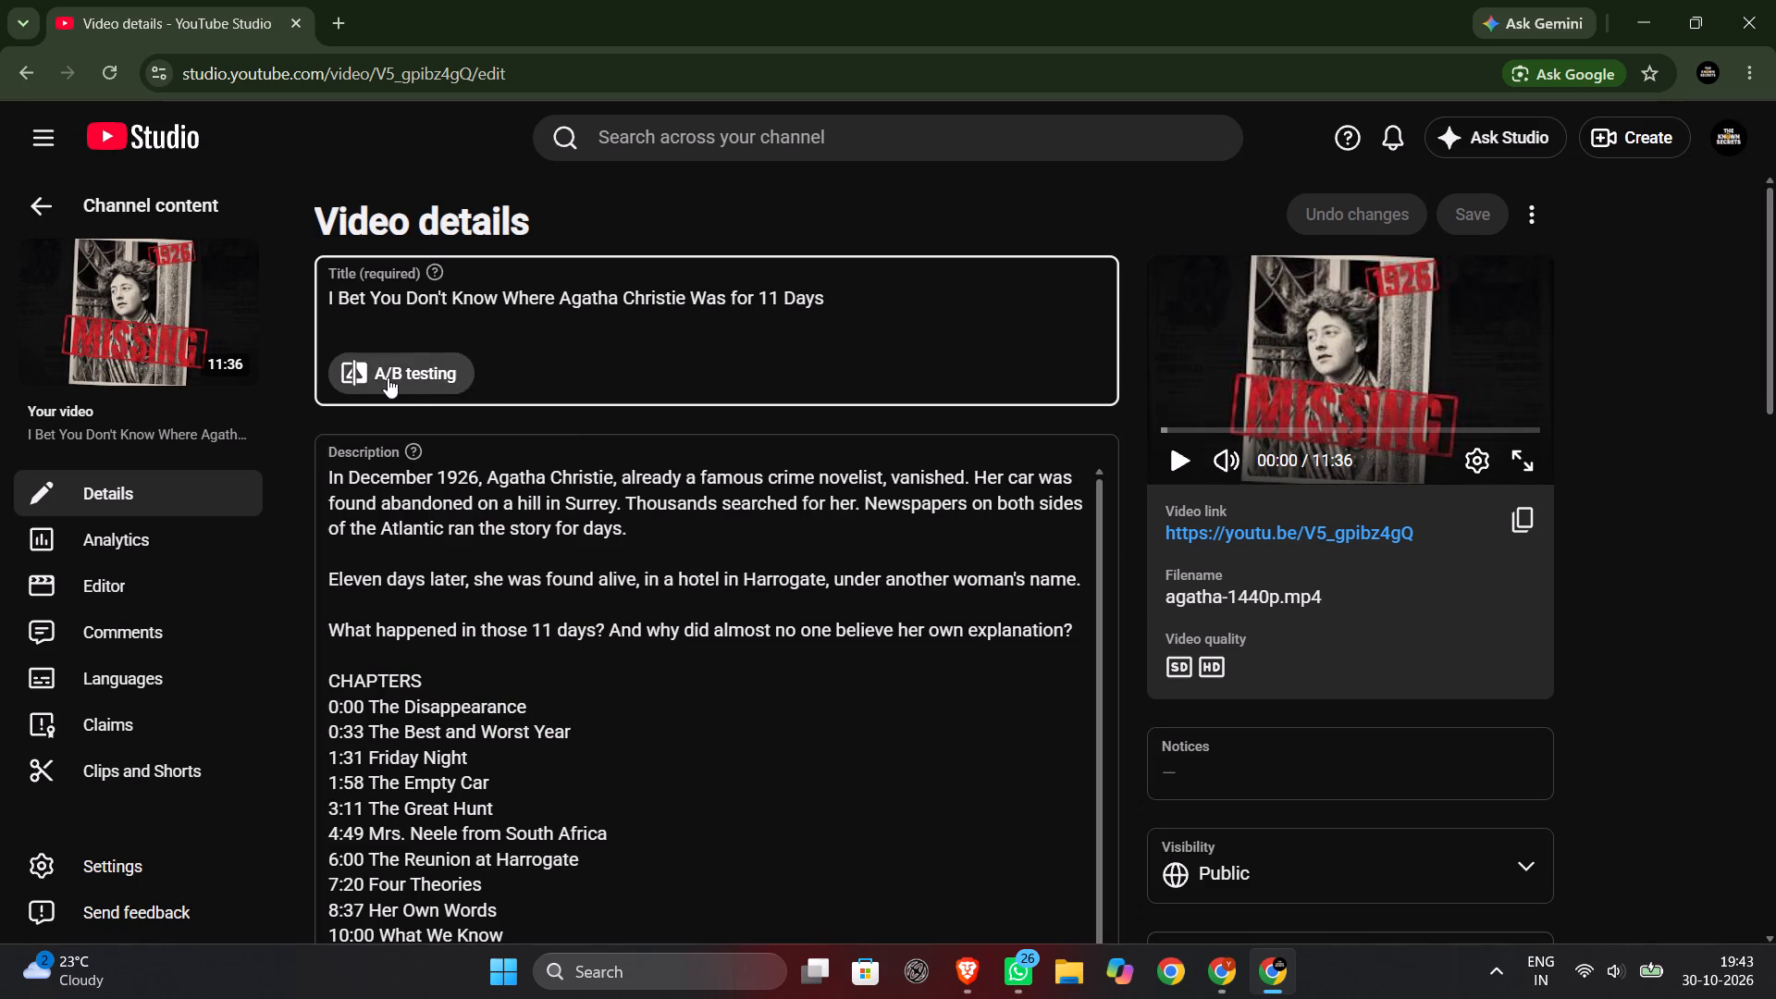
pyautogui.click(388, 377)
pyautogui.scroll(-1, 1469, 525)
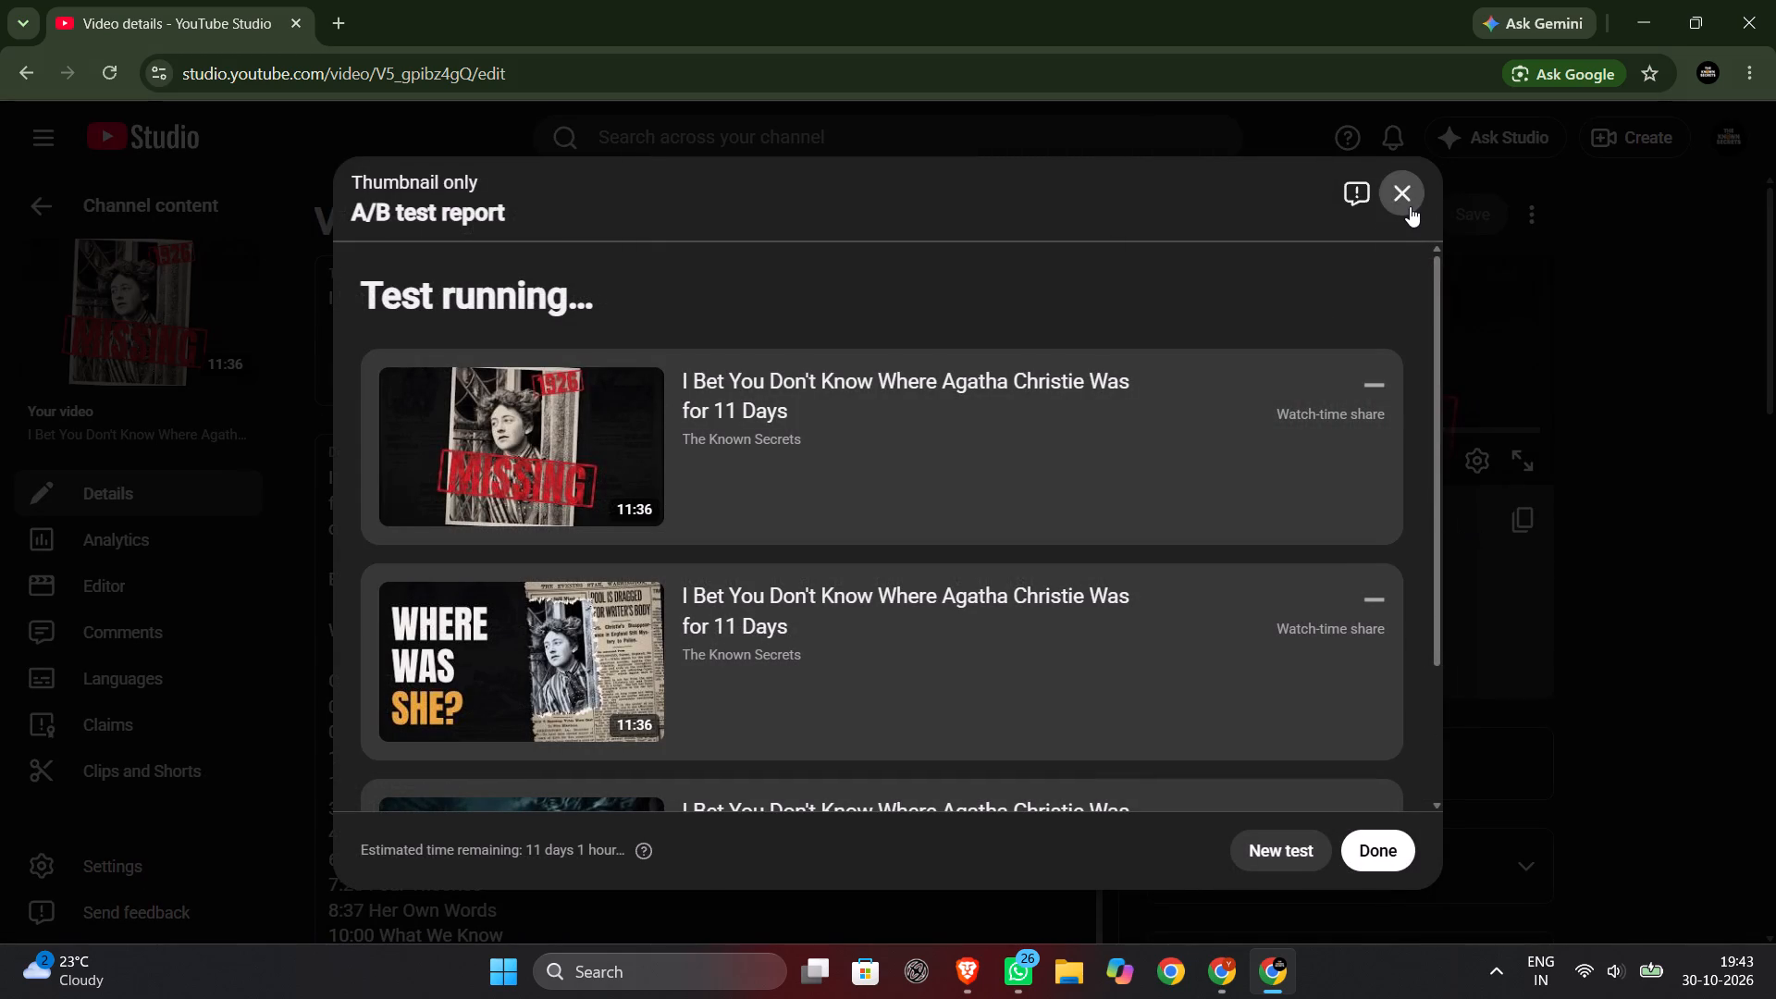
pyautogui.click(1410, 206)
# Return to the channel dashboard and examine the current subscribers, 28-day views and watch time.
pyautogui.click(177, 548)
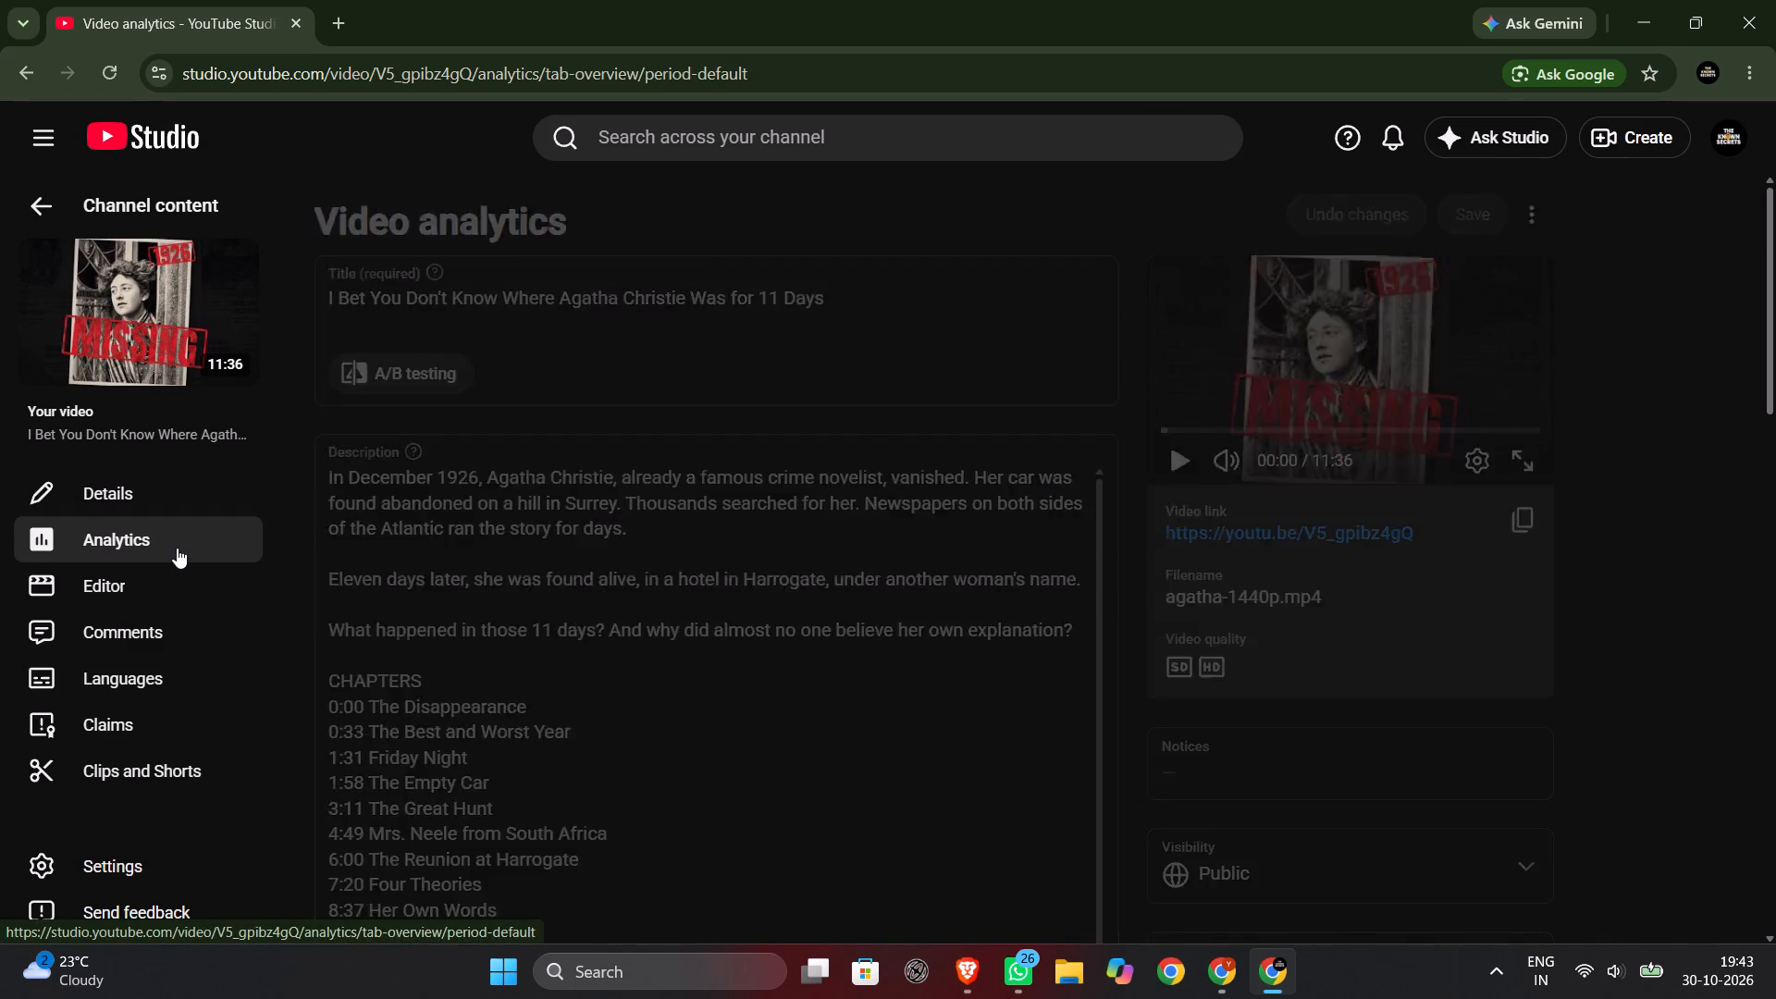
pyautogui.click(103, 487)
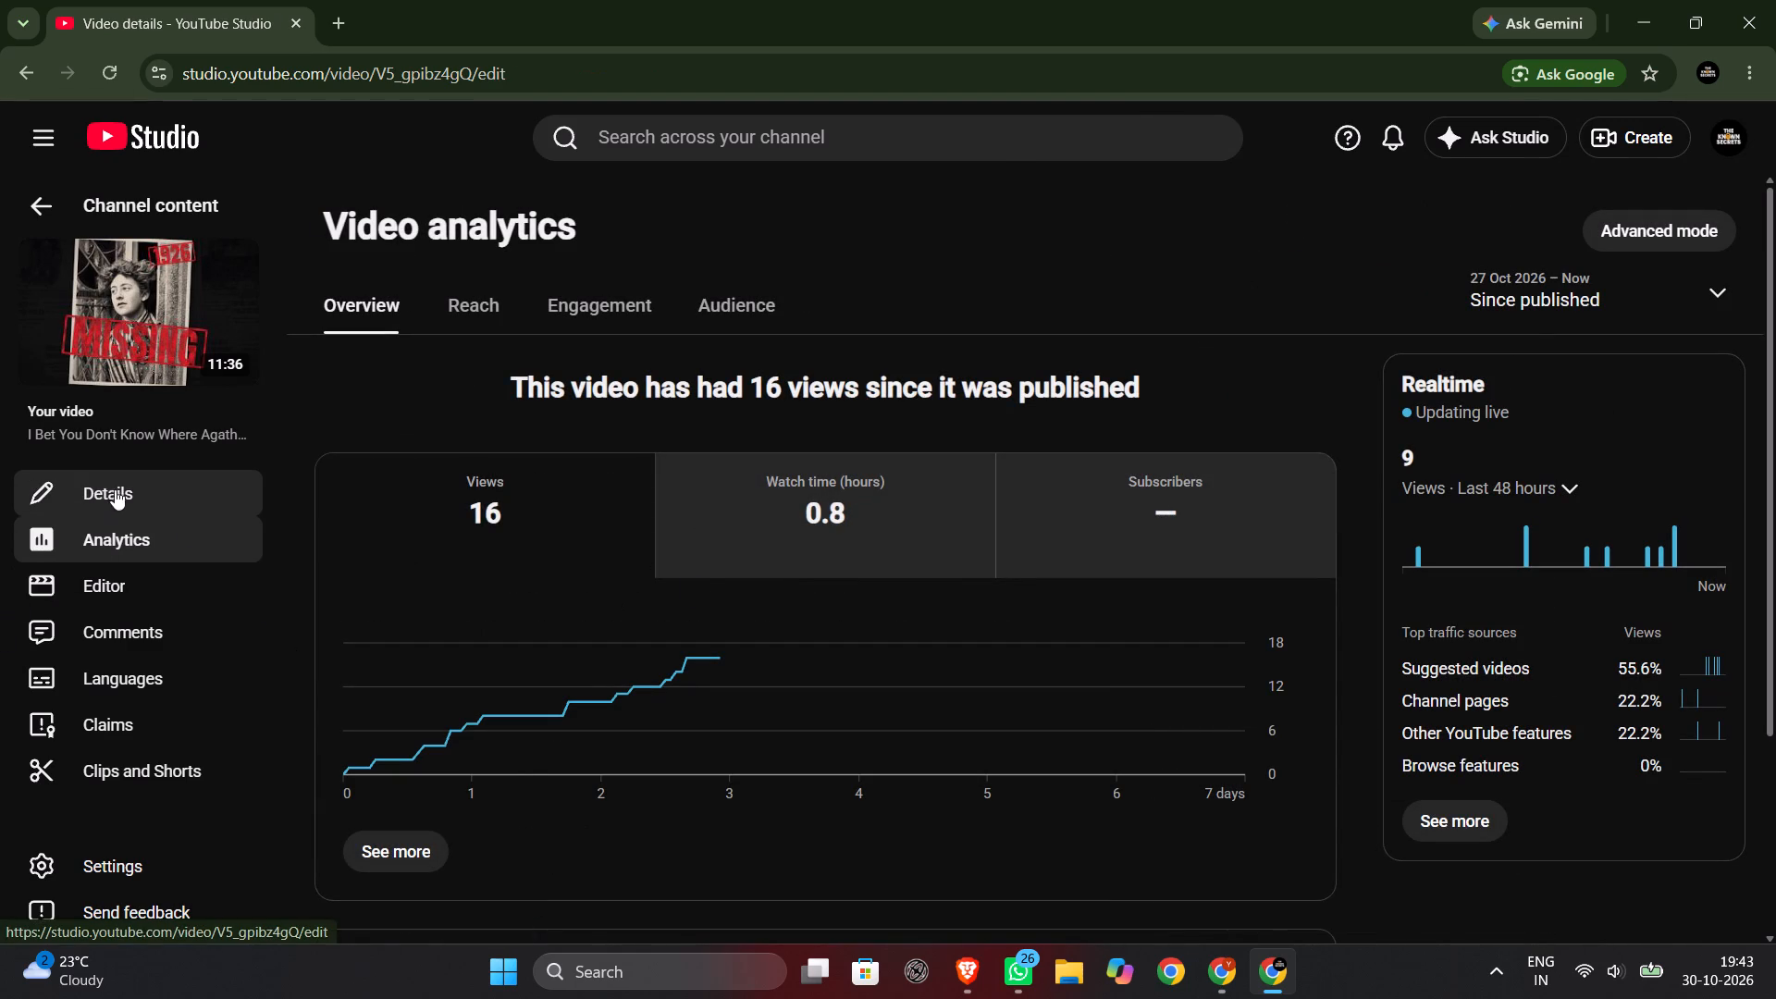
pyautogui.click(90, 200)
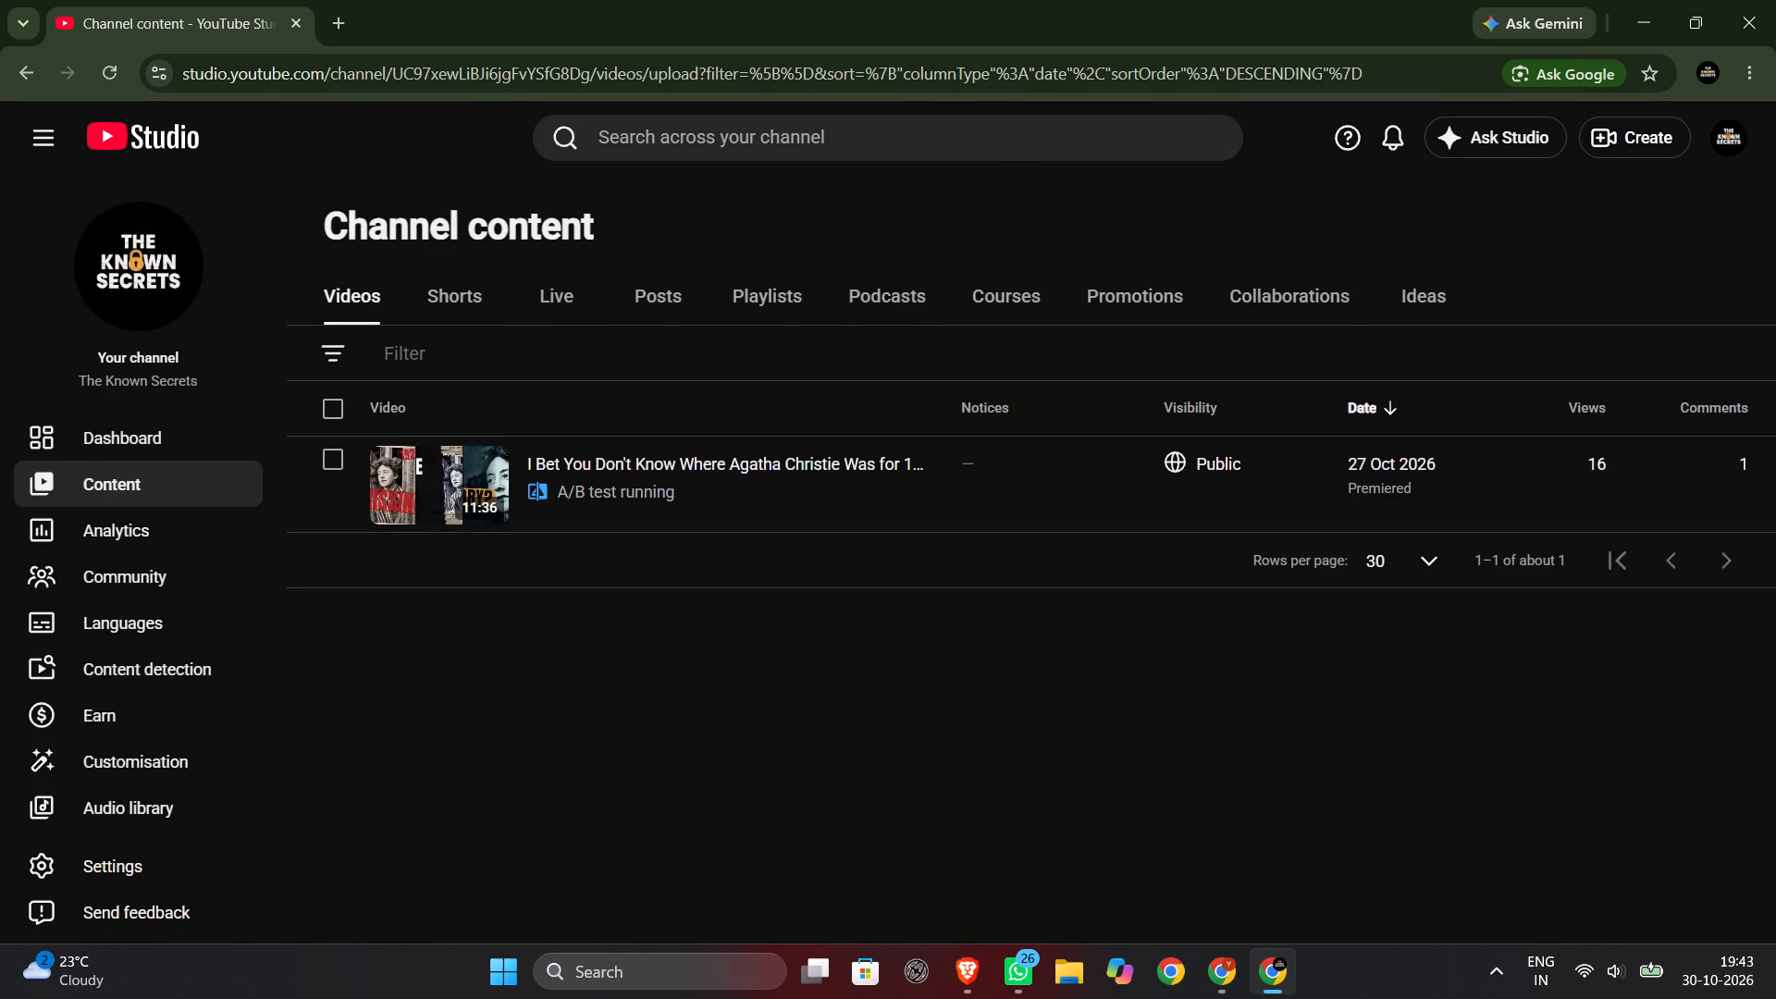
pyautogui.click(106, 435)
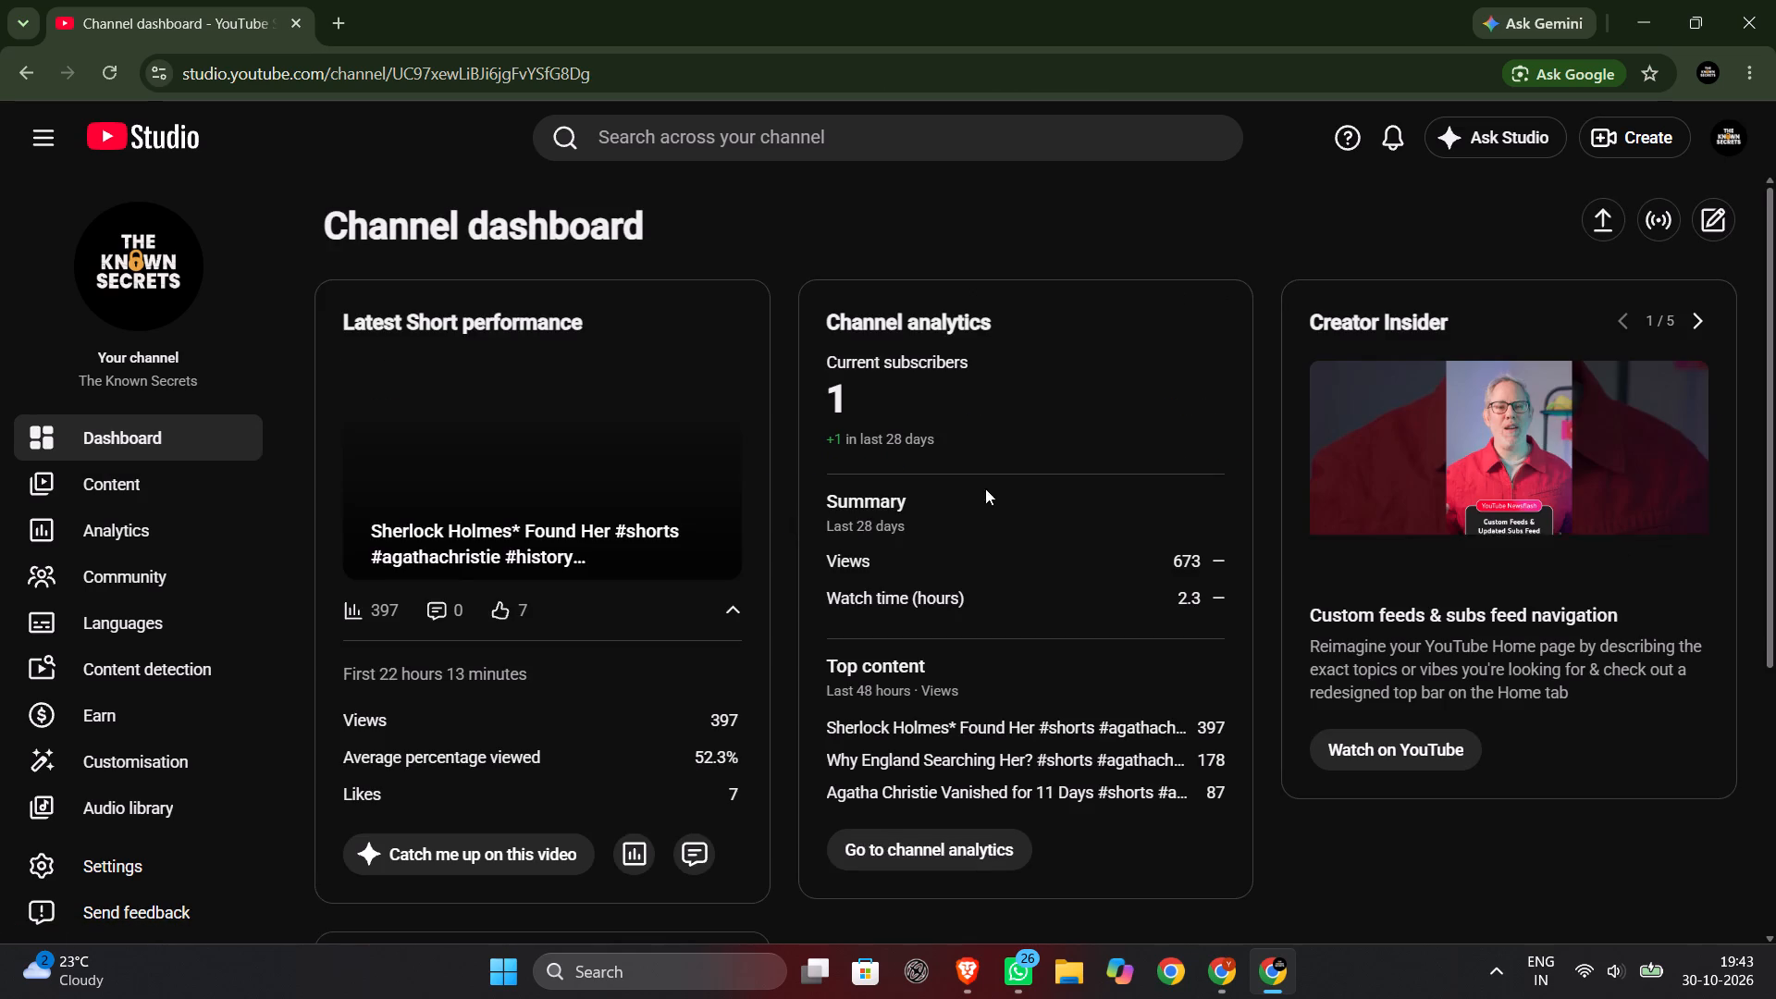
pyautogui.moveTo(892, 401); pyautogui.dragTo(830, 401)
pyautogui.moveTo(960, 439); pyautogui.dragTo(837, 454)
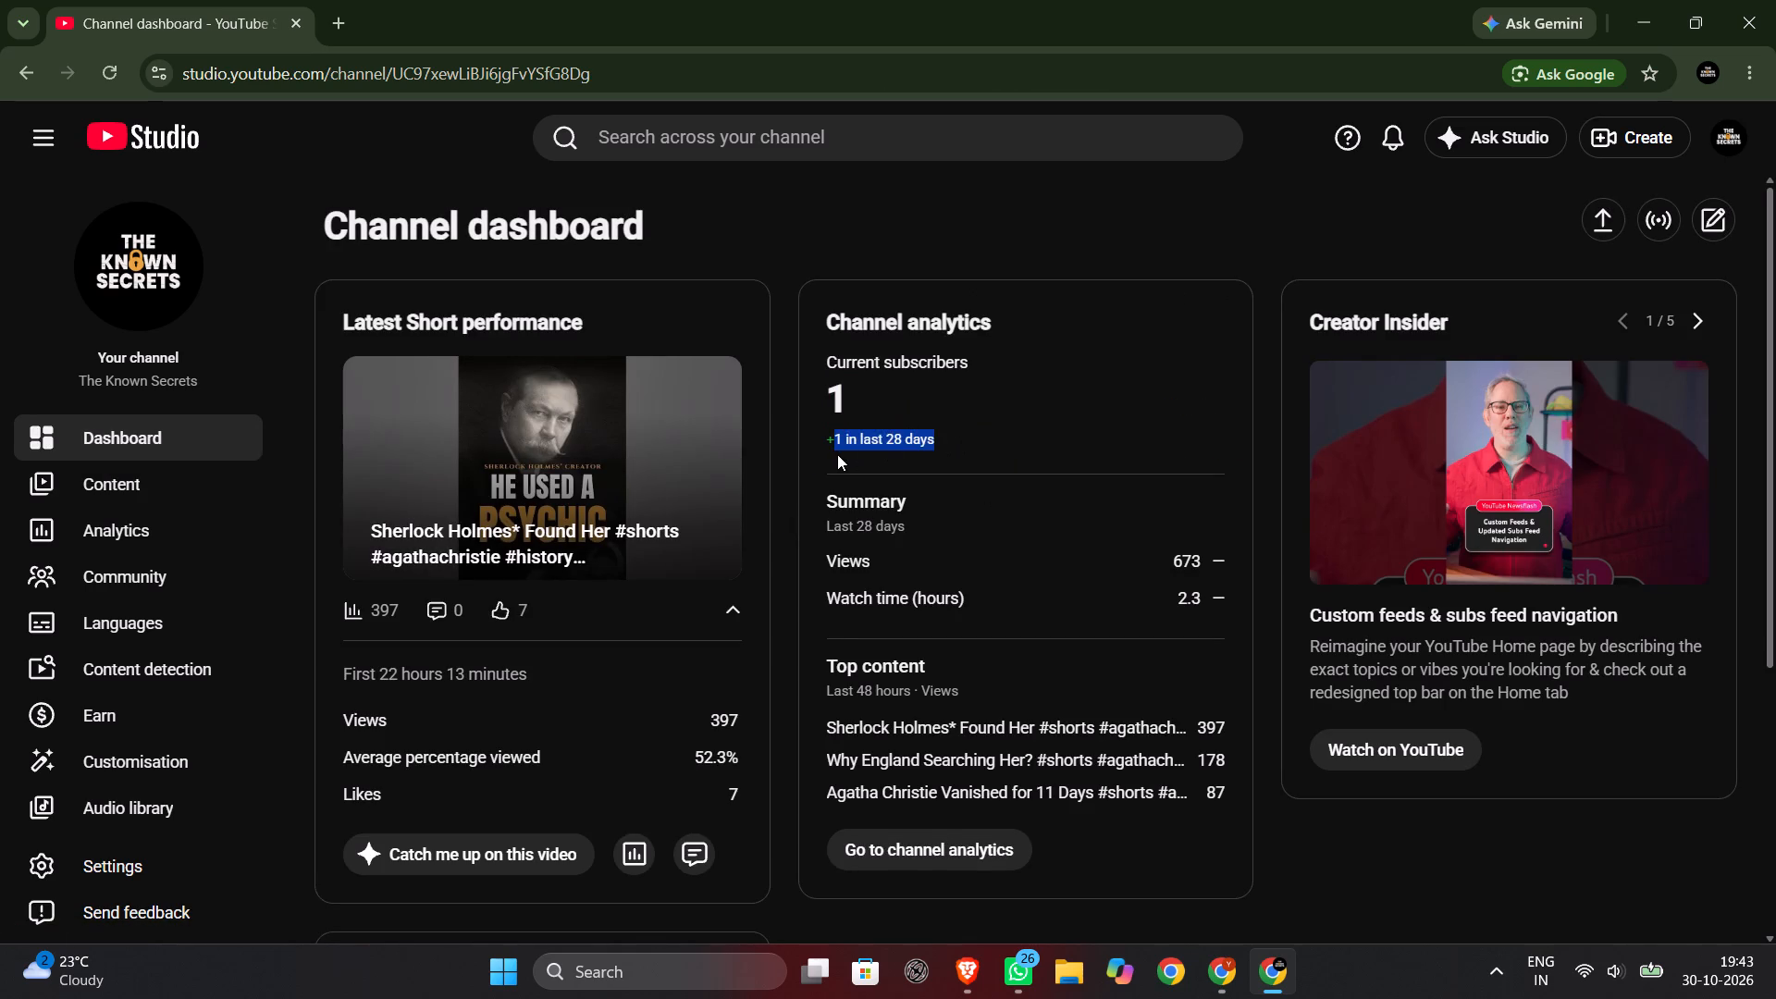
pyautogui.click(837, 454)
pyautogui.moveTo(825, 446); pyautogui.dragTo(843, 446)
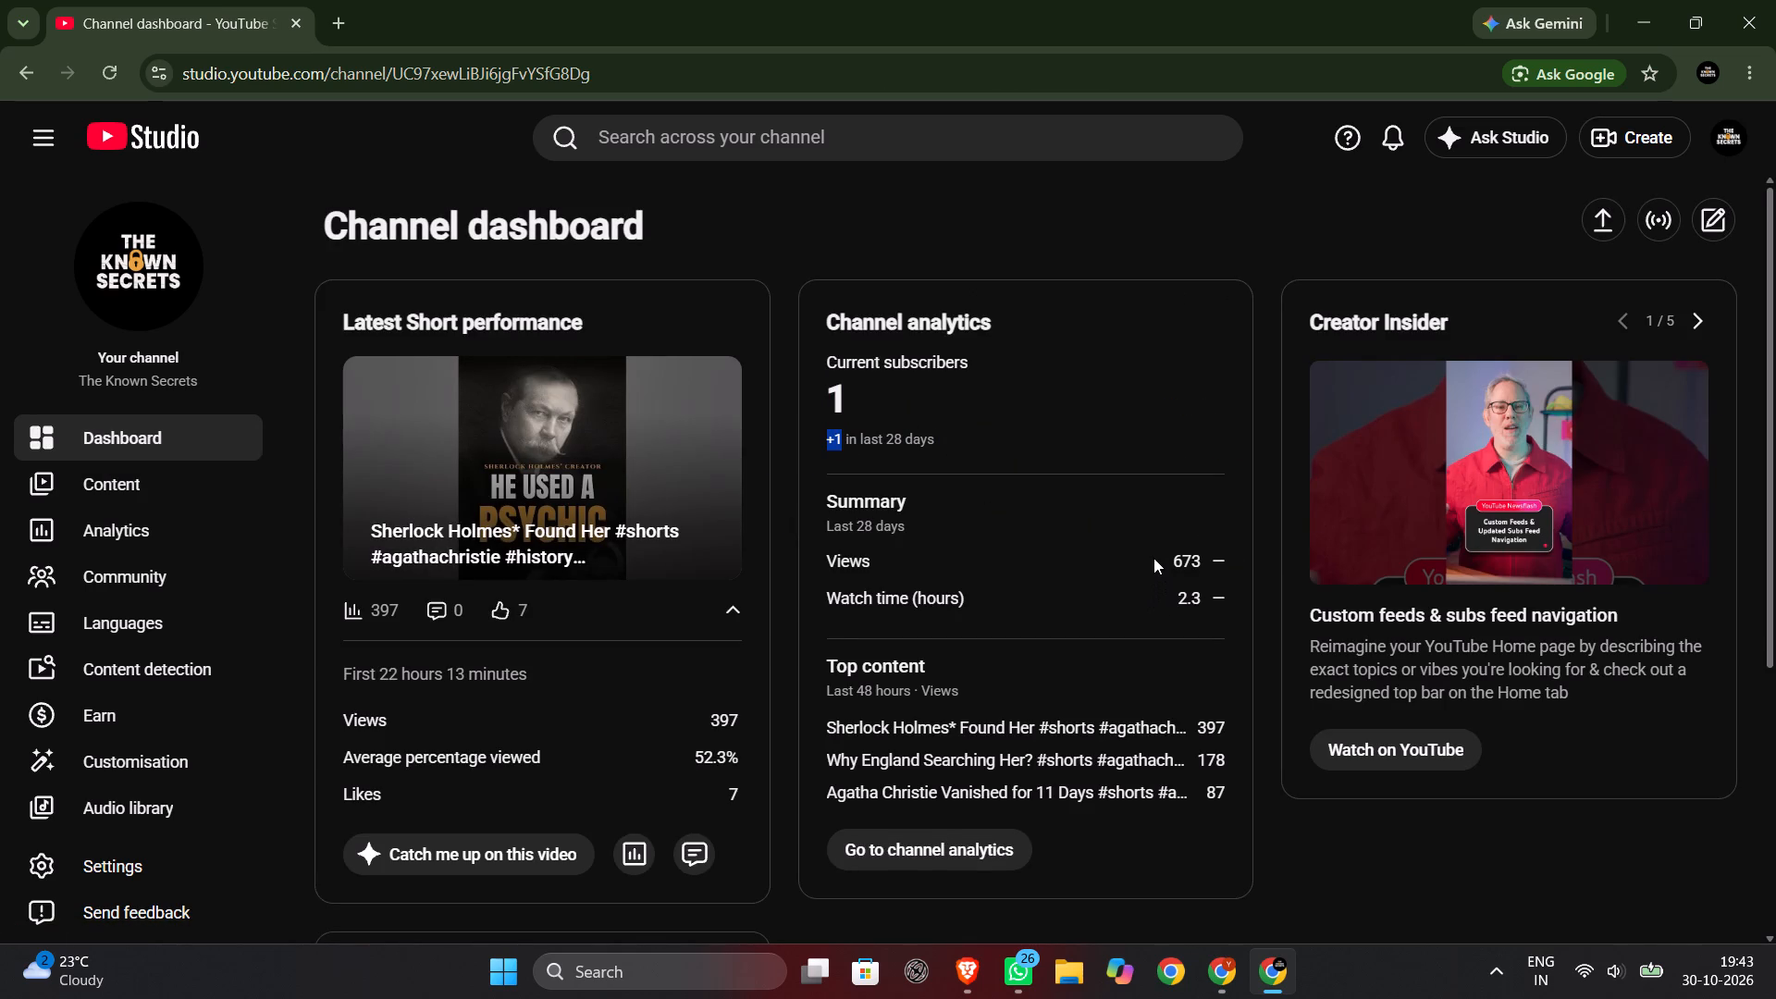
pyautogui.moveTo(1153, 558); pyautogui.dragTo(1232, 607)
pyautogui.click(1037, 581)
pyautogui.scroll(-7, 612, 648)
# Examine the Earn page's next-milestone eligibility: requirements for subscribers, video uploads, watch hours and Shorts views.
pyautogui.click(140, 727)
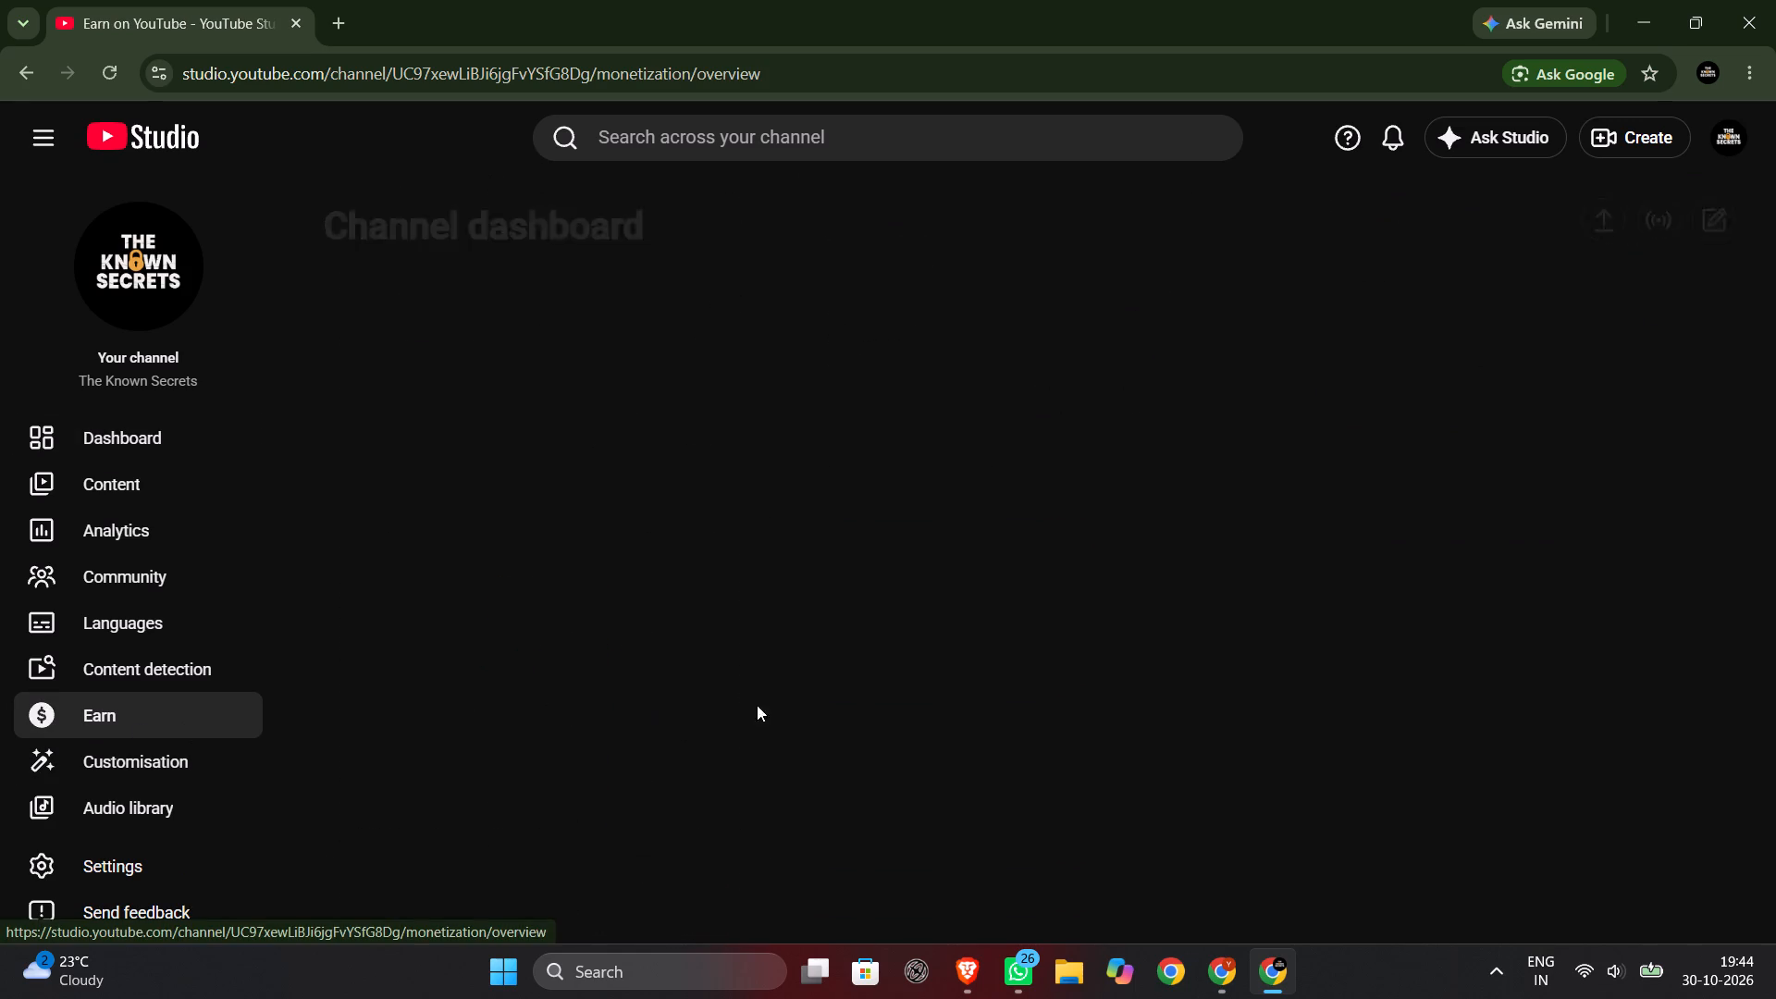
pyautogui.scroll(-4, 852, 660)
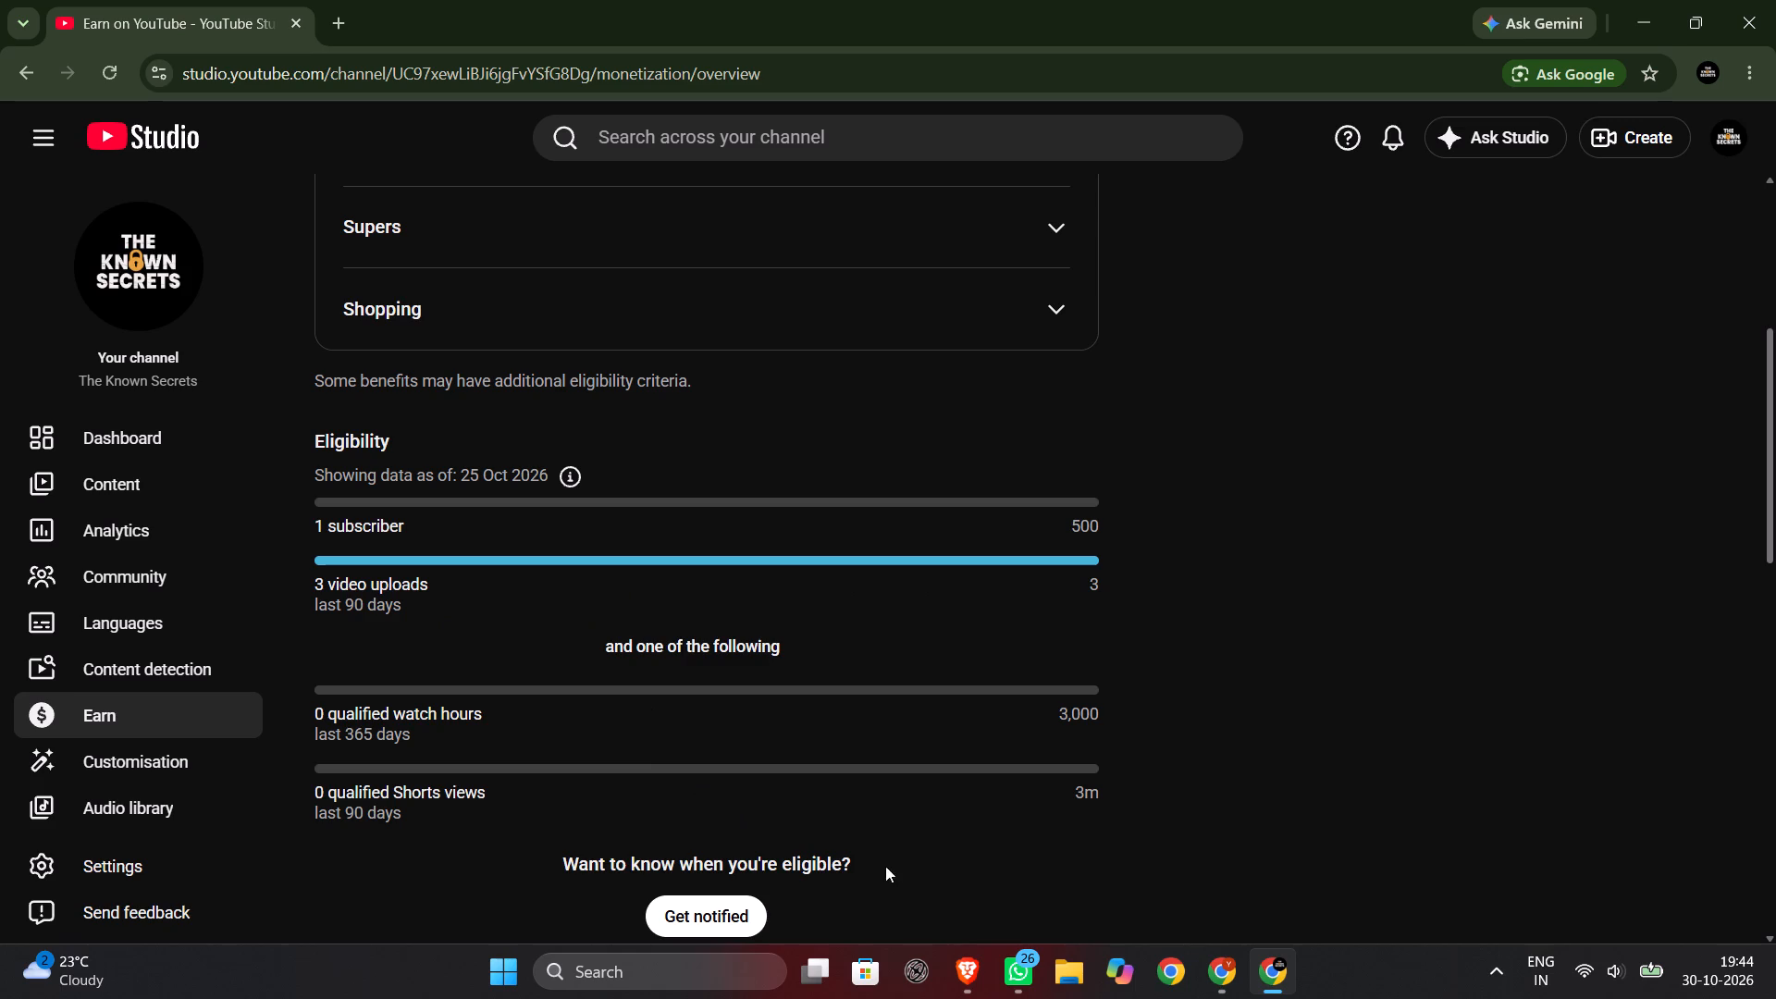
pyautogui.moveTo(1150, 785); pyautogui.dragTo(1038, 801)
pyautogui.click(1037, 801)
pyautogui.moveTo(1050, 717); pyautogui.dragTo(1120, 716)
pyautogui.click(1120, 716)
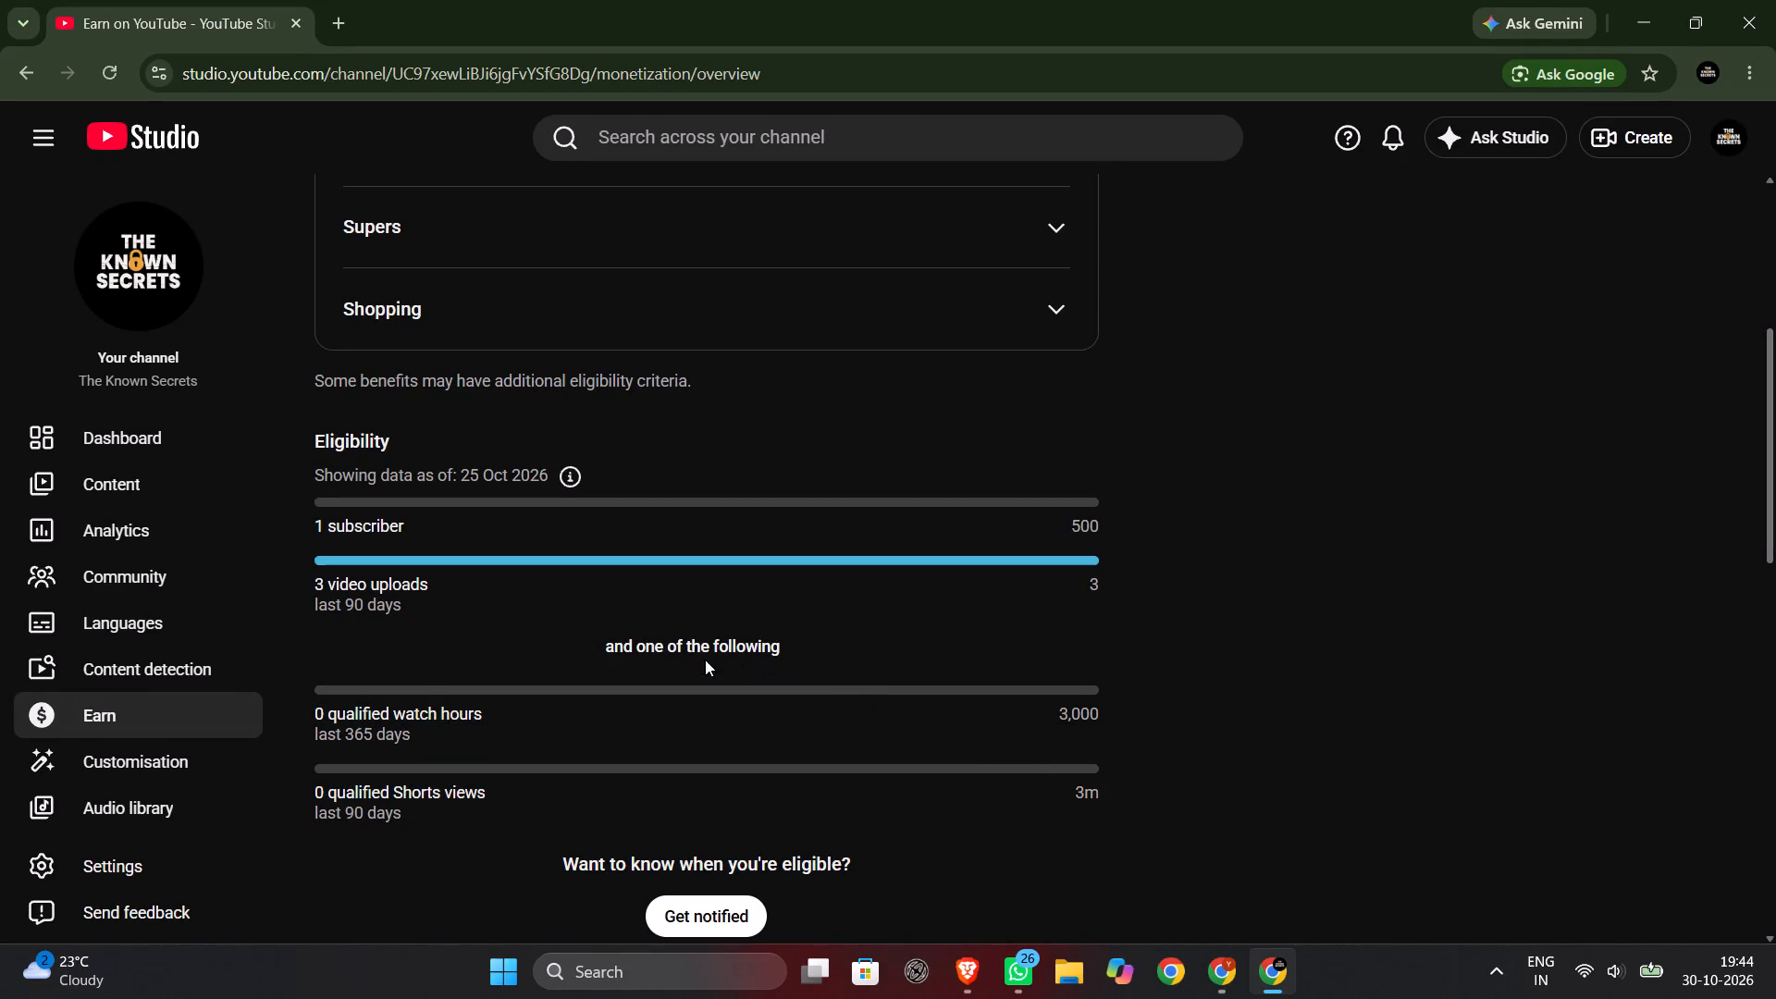
pyautogui.click(1117, 581)
pyautogui.moveTo(309, 585); pyautogui.dragTo(487, 585)
pyautogui.click(475, 601)
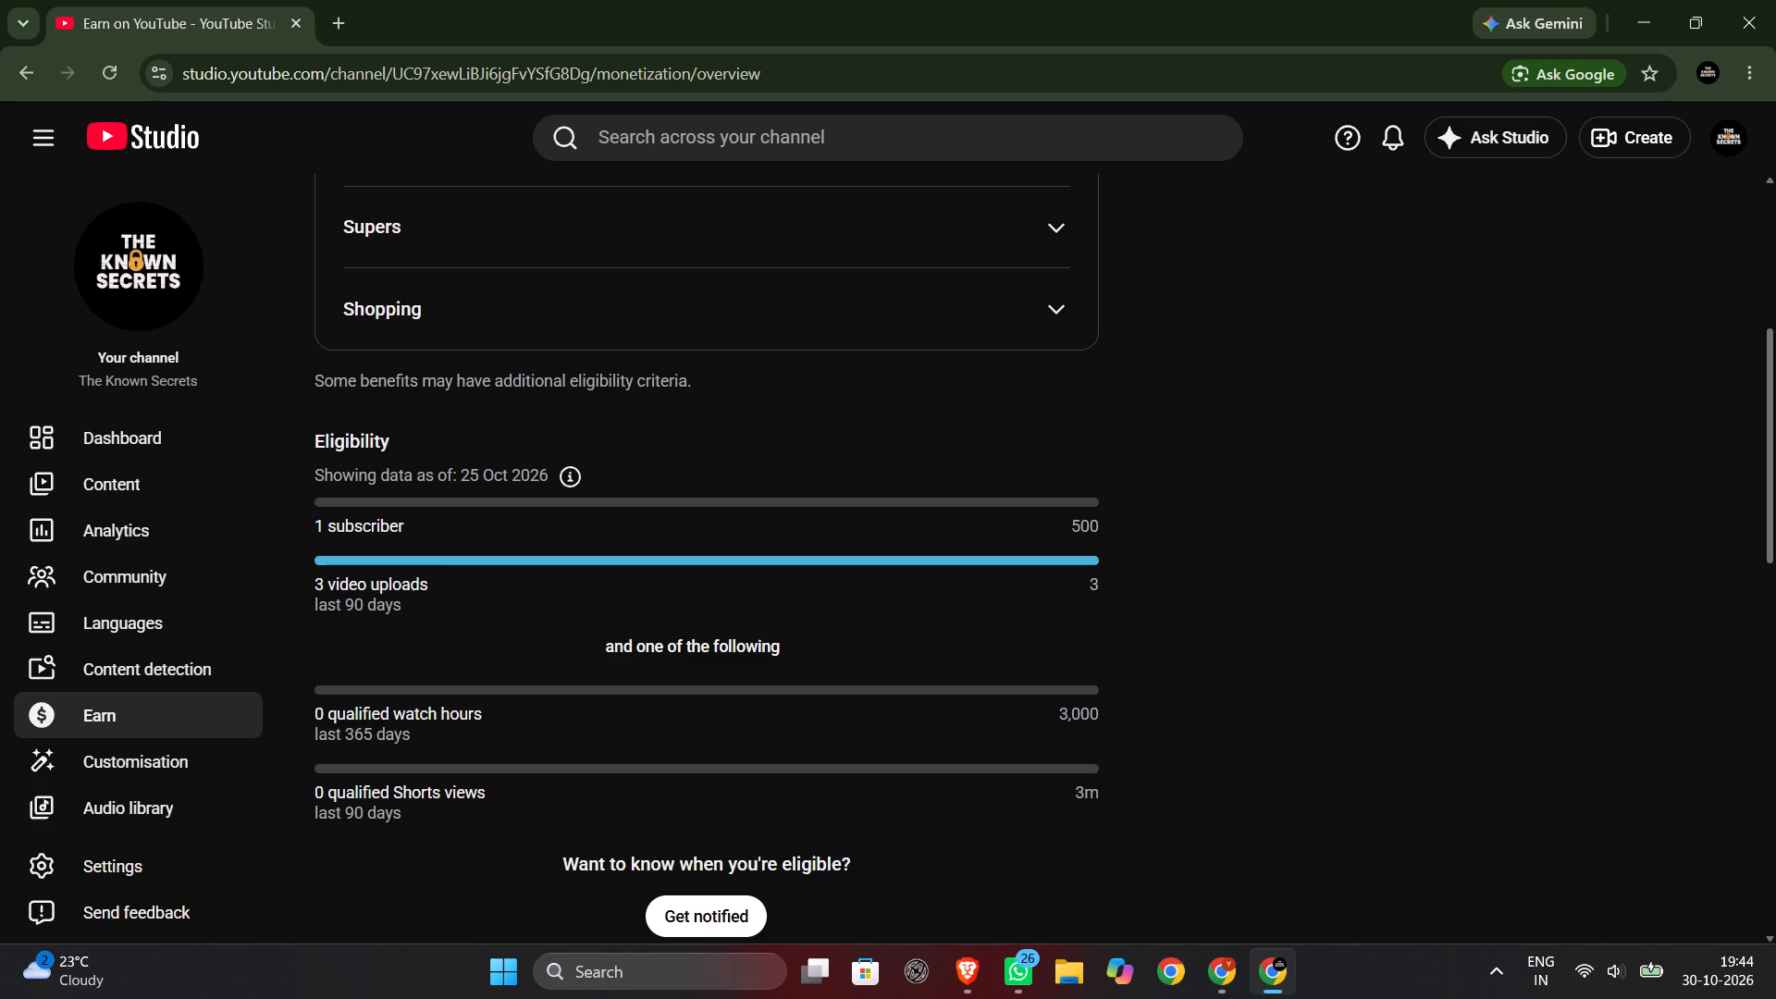
pyautogui.moveTo(292, 604); pyautogui.dragTo(481, 601)
pyautogui.click(513, 587)
pyautogui.moveTo(1139, 524); pyautogui.dragTo(1122, 528)
pyautogui.moveTo(1122, 528); pyautogui.dragTo(1043, 531)
pyautogui.click(1253, 531)
# Examine the future "Continue to grow" milestone's ad benefits and eligibility requirements, comparing them with the first earning milestone.
pyautogui.scroll(-1, 807, 783)
pyautogui.scroll(-3, 811, 631)
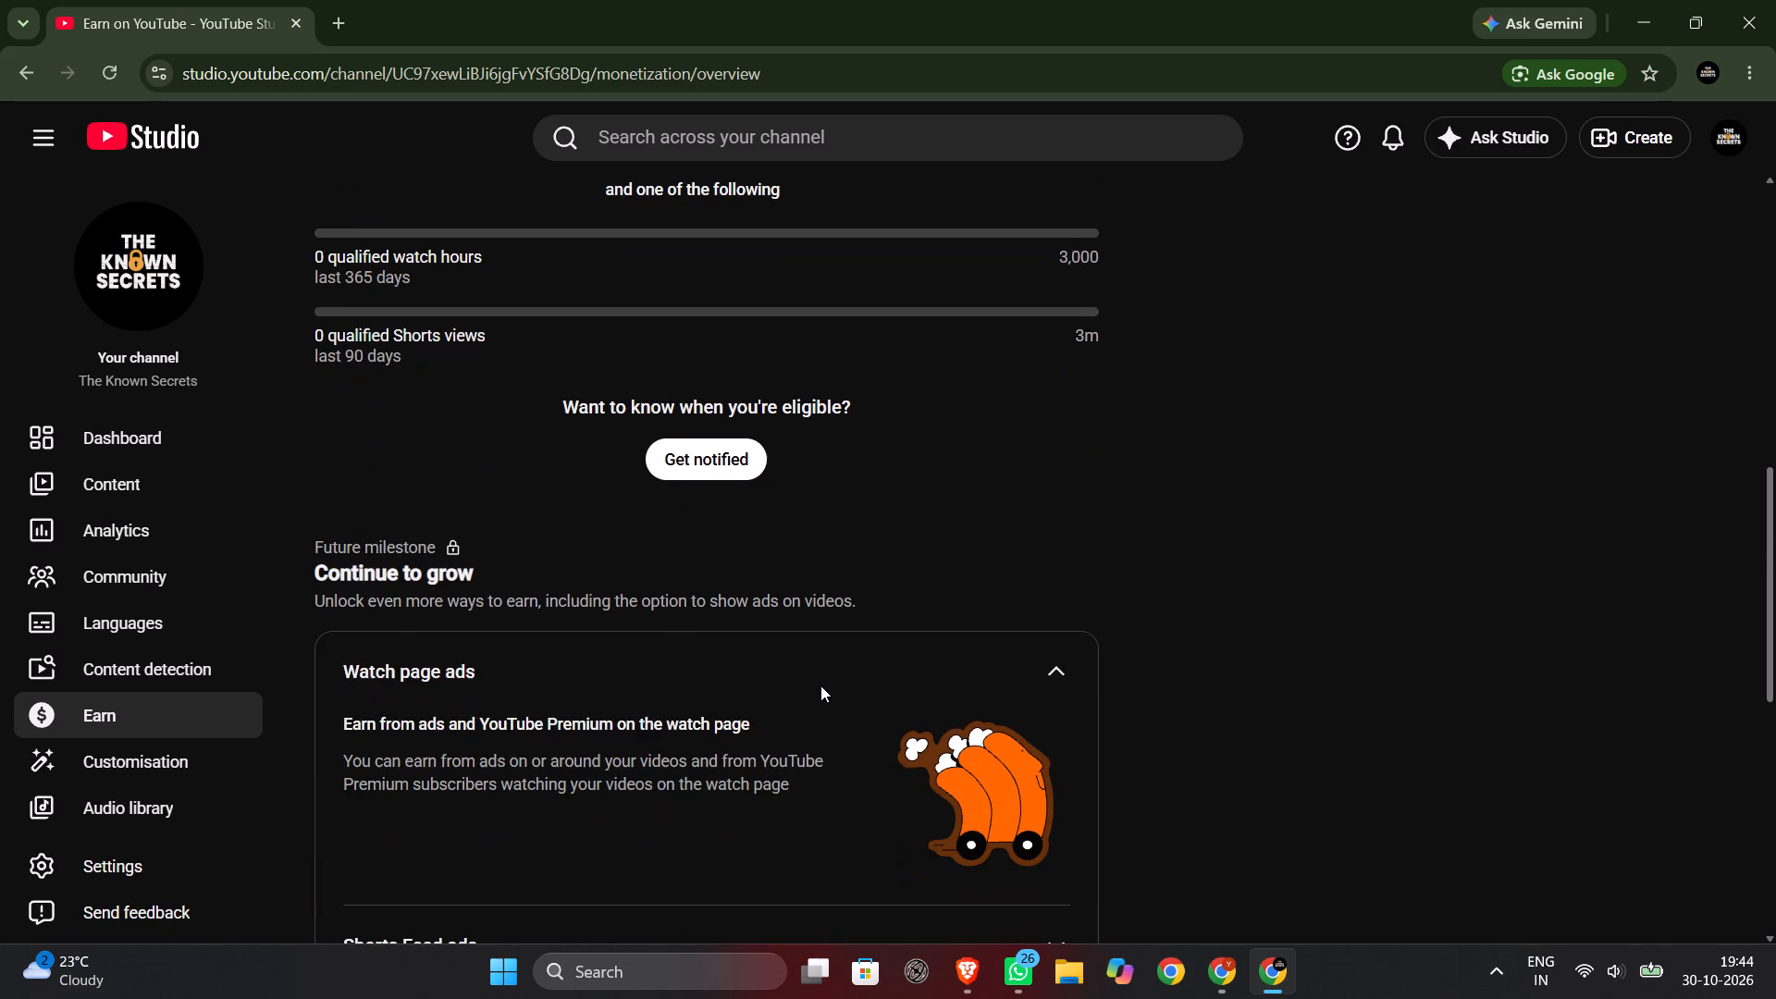
pyautogui.scroll(-6, 820, 685)
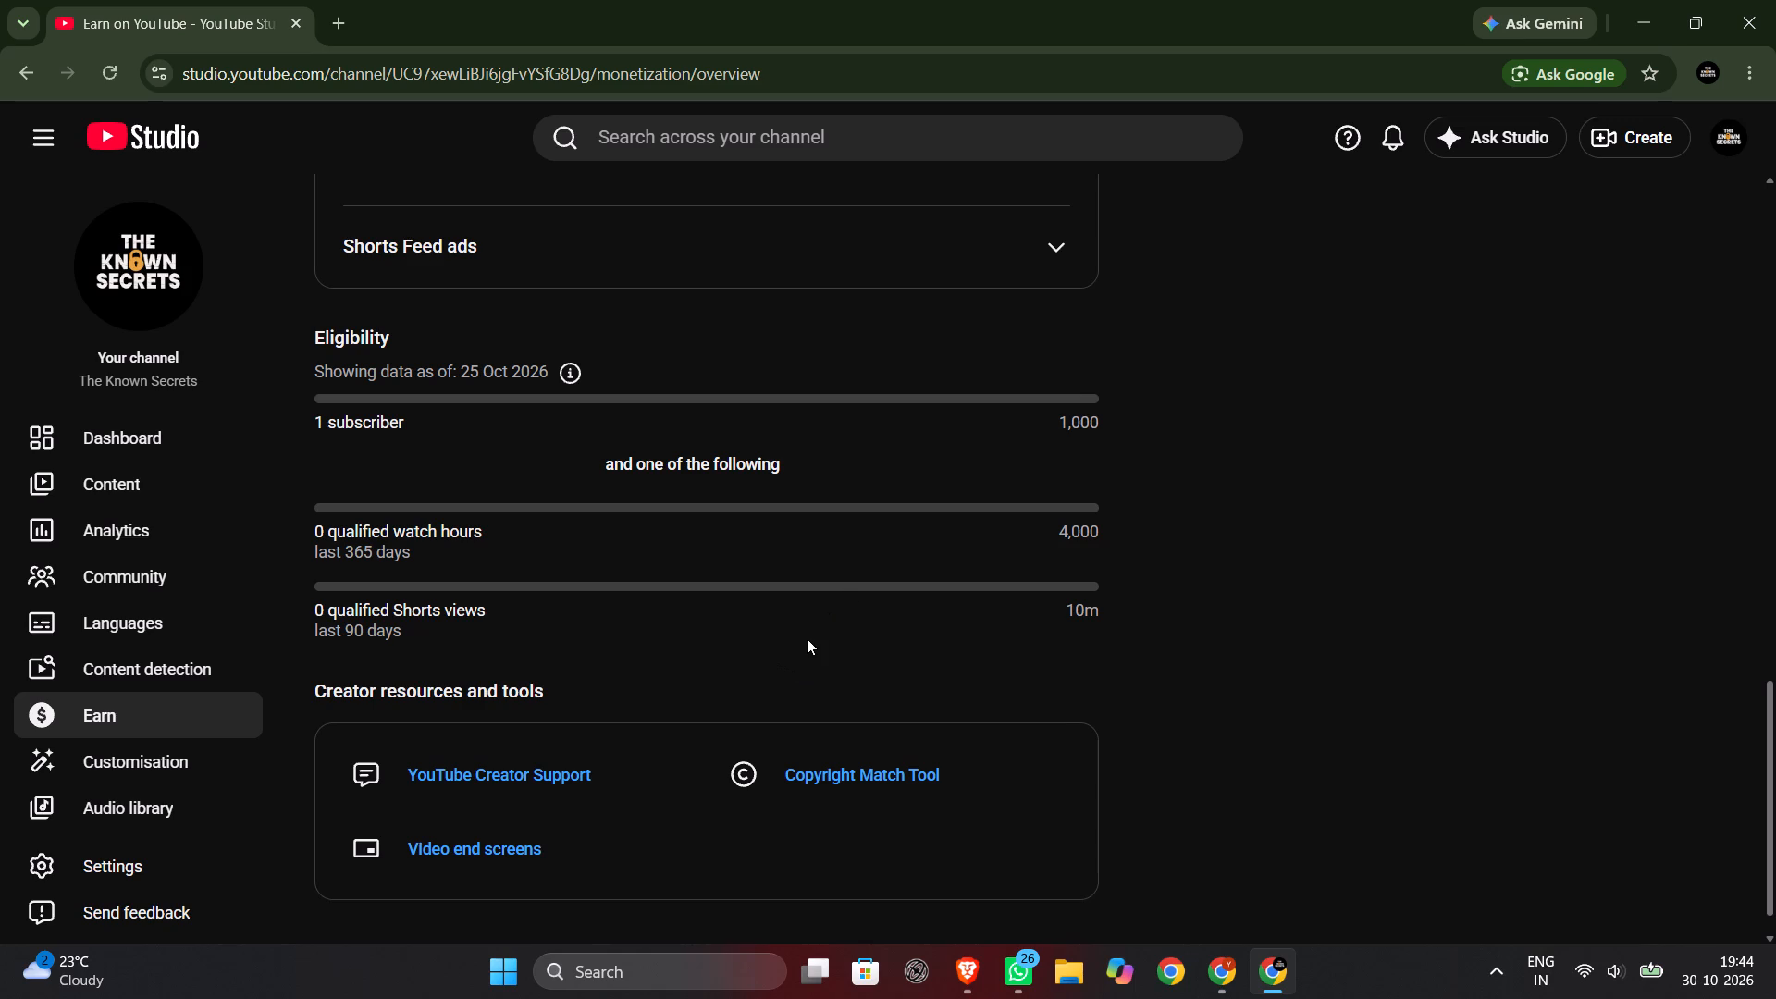
pyautogui.scroll(8, 484, 358)
pyautogui.scroll(4, 653, 441)
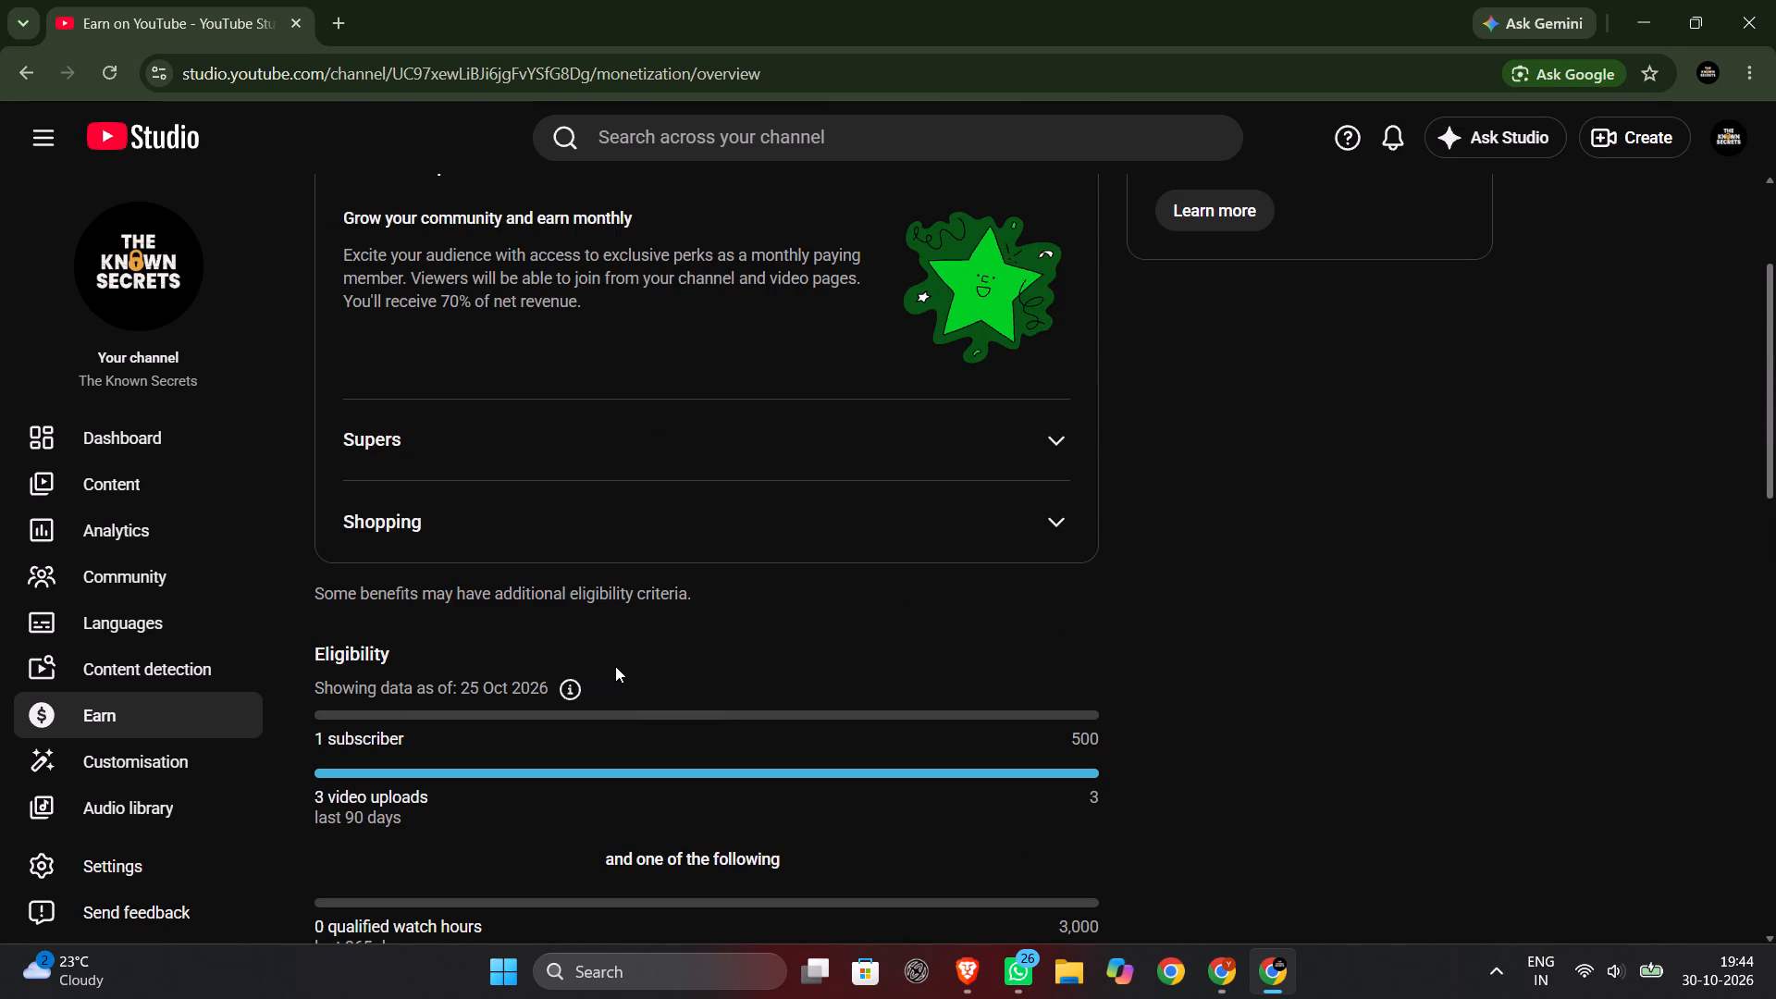
pyautogui.scroll(4, 621, 666)
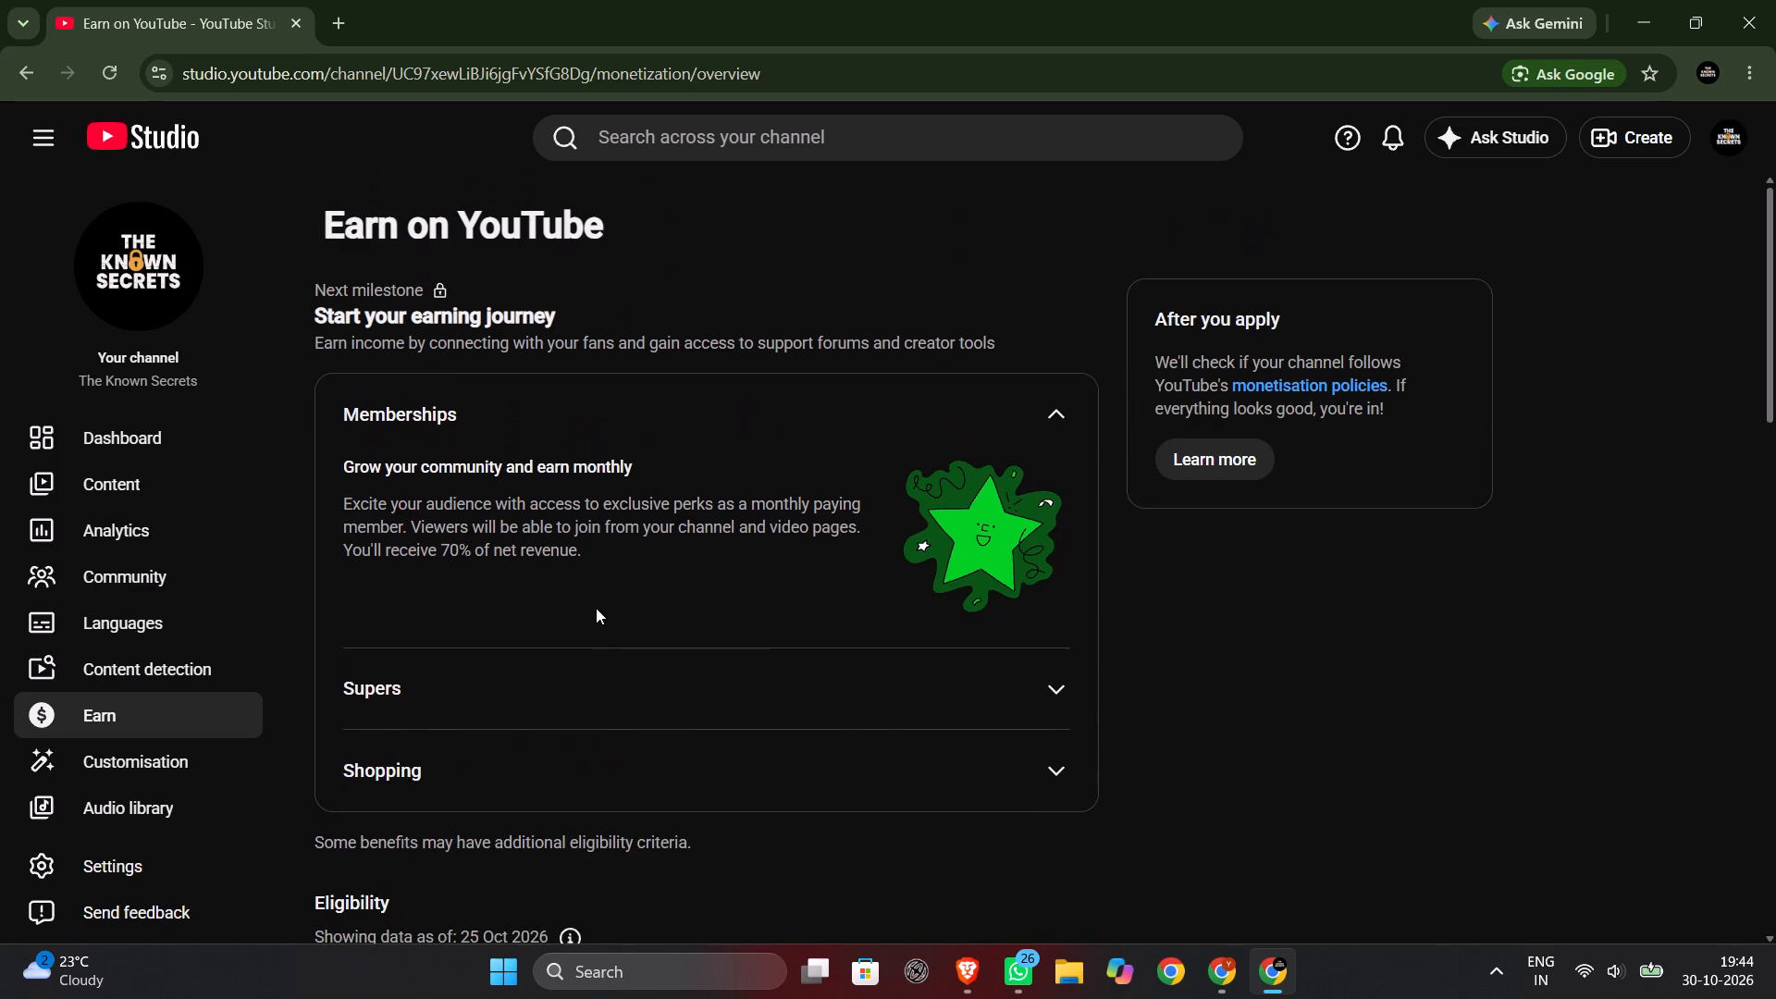
pyautogui.scroll(-5, 602, 615)
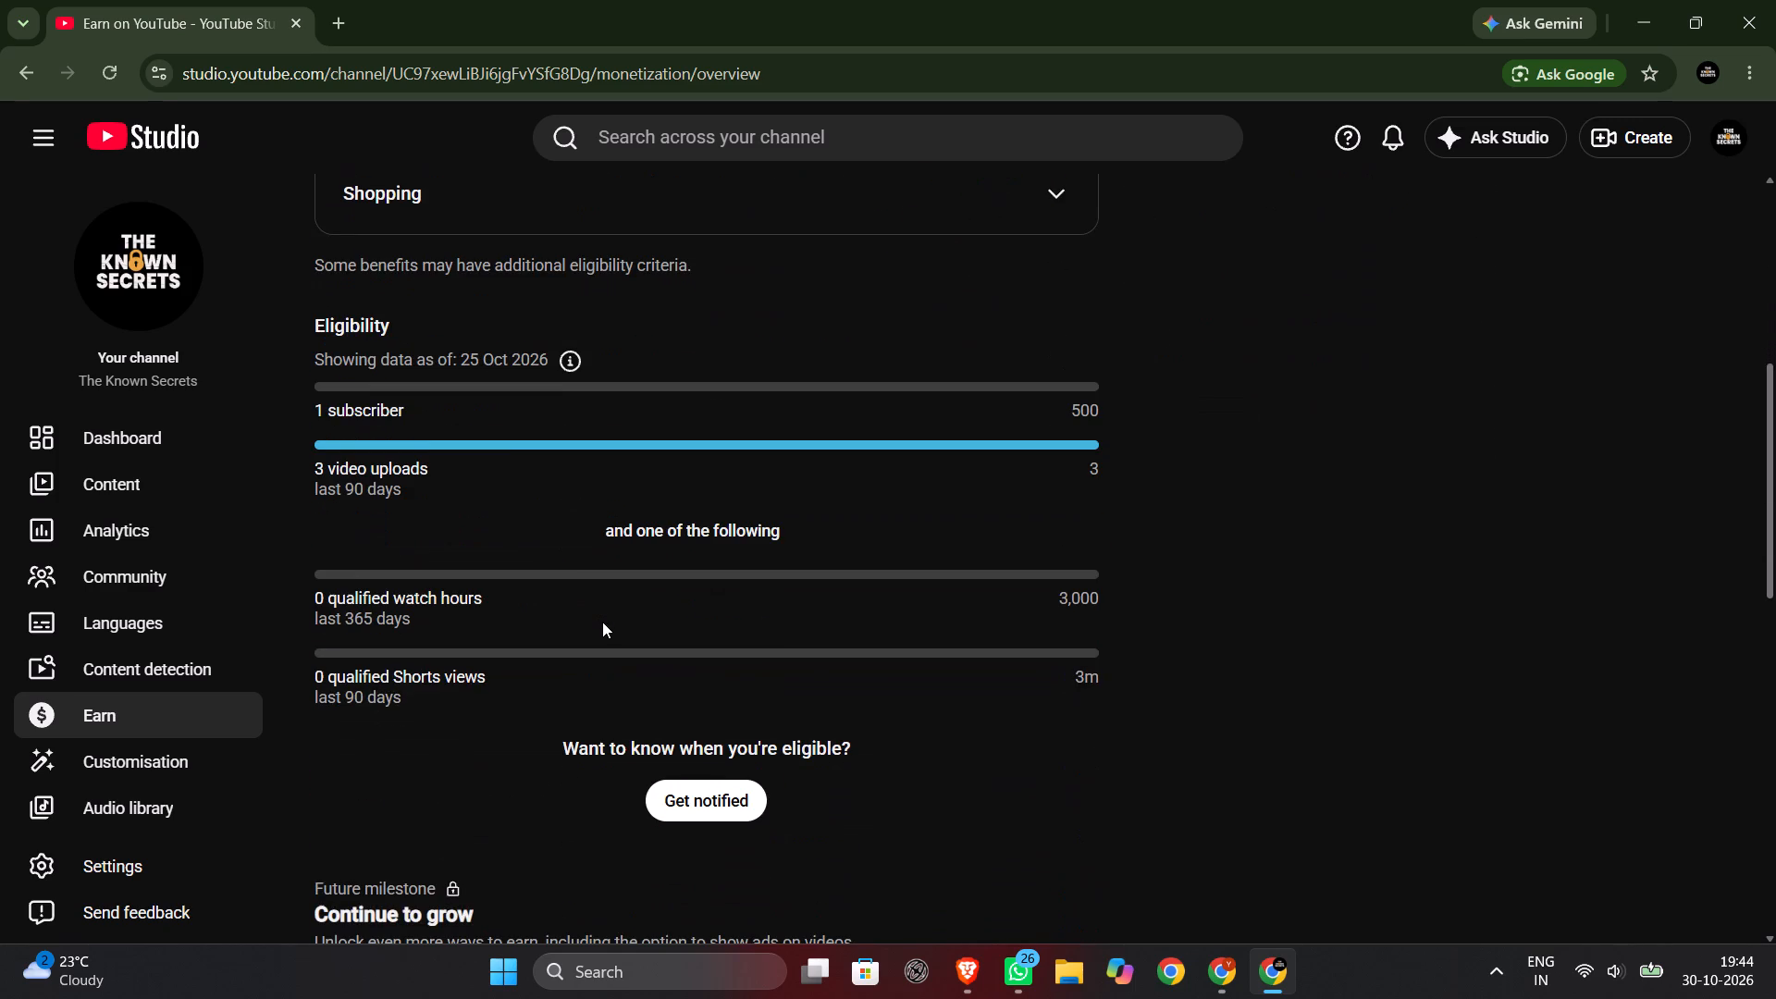
pyautogui.scroll(-2, 721, 674)
pyautogui.scroll(-9, 717, 590)
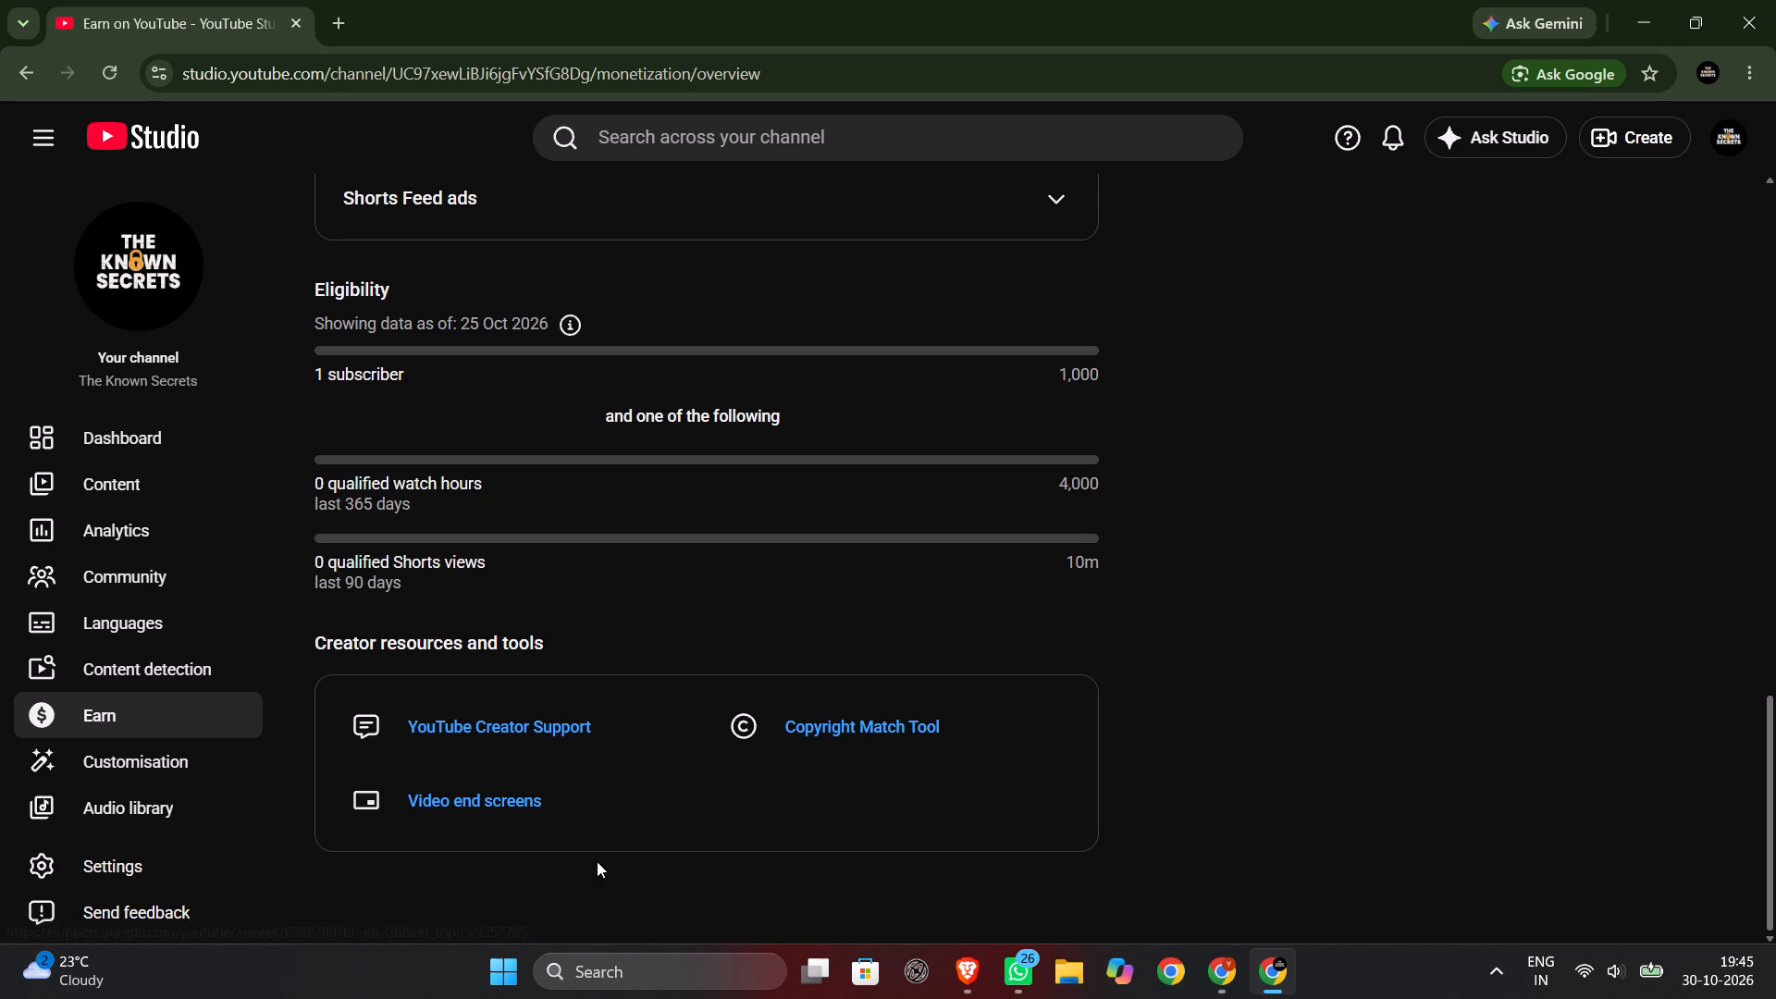
# Return to the channel dashboard and review the latest Short's performance summary.
pyautogui.scroll(3, 401, 678)
pyautogui.click(115, 442)
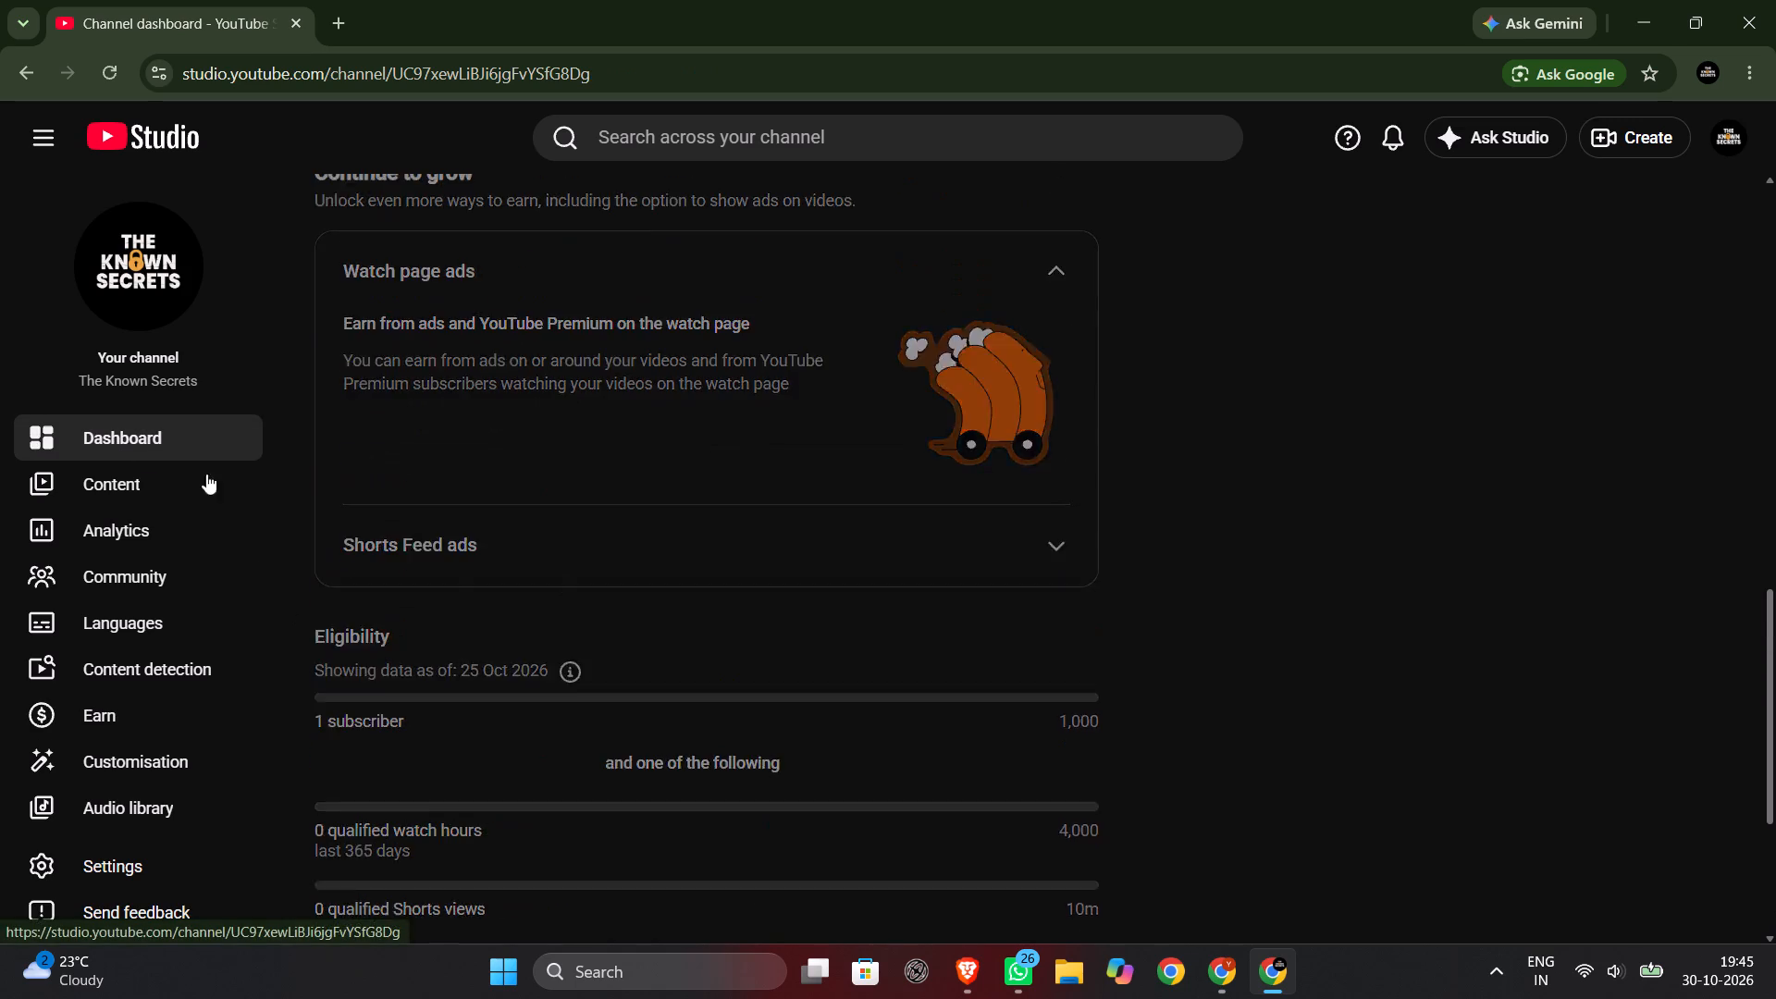
pyautogui.scroll(4, 790, 599)
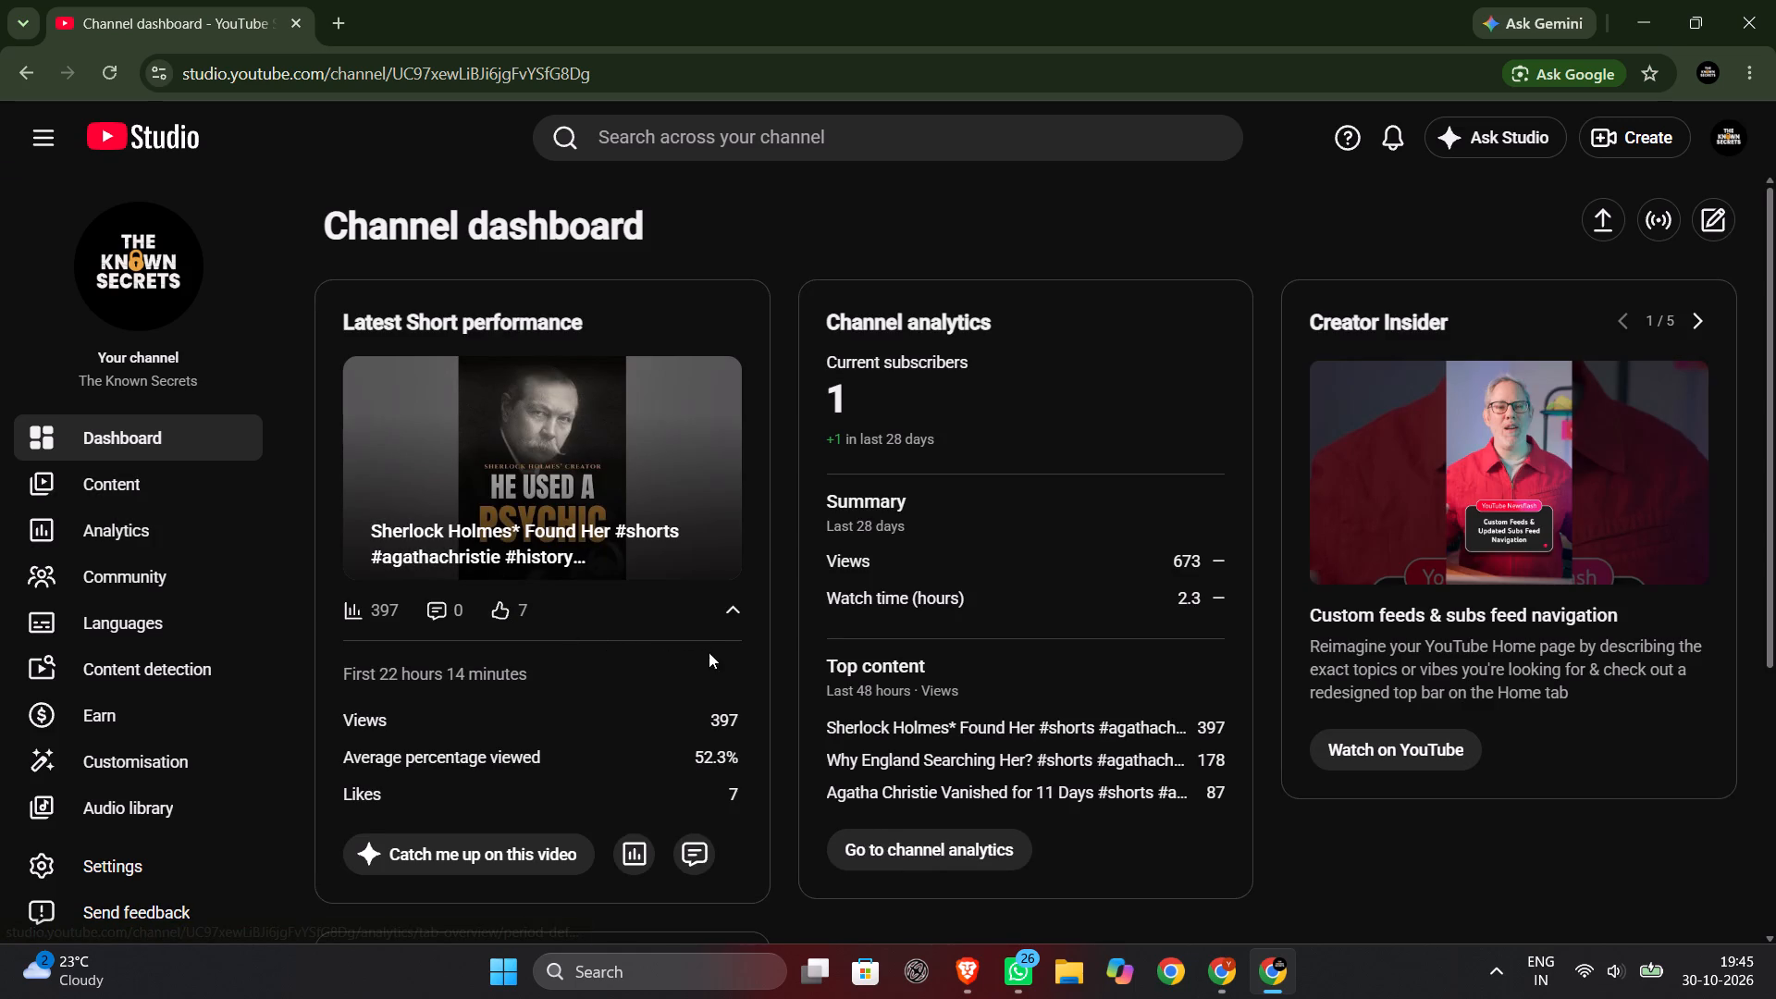
pyautogui.click(734, 616)
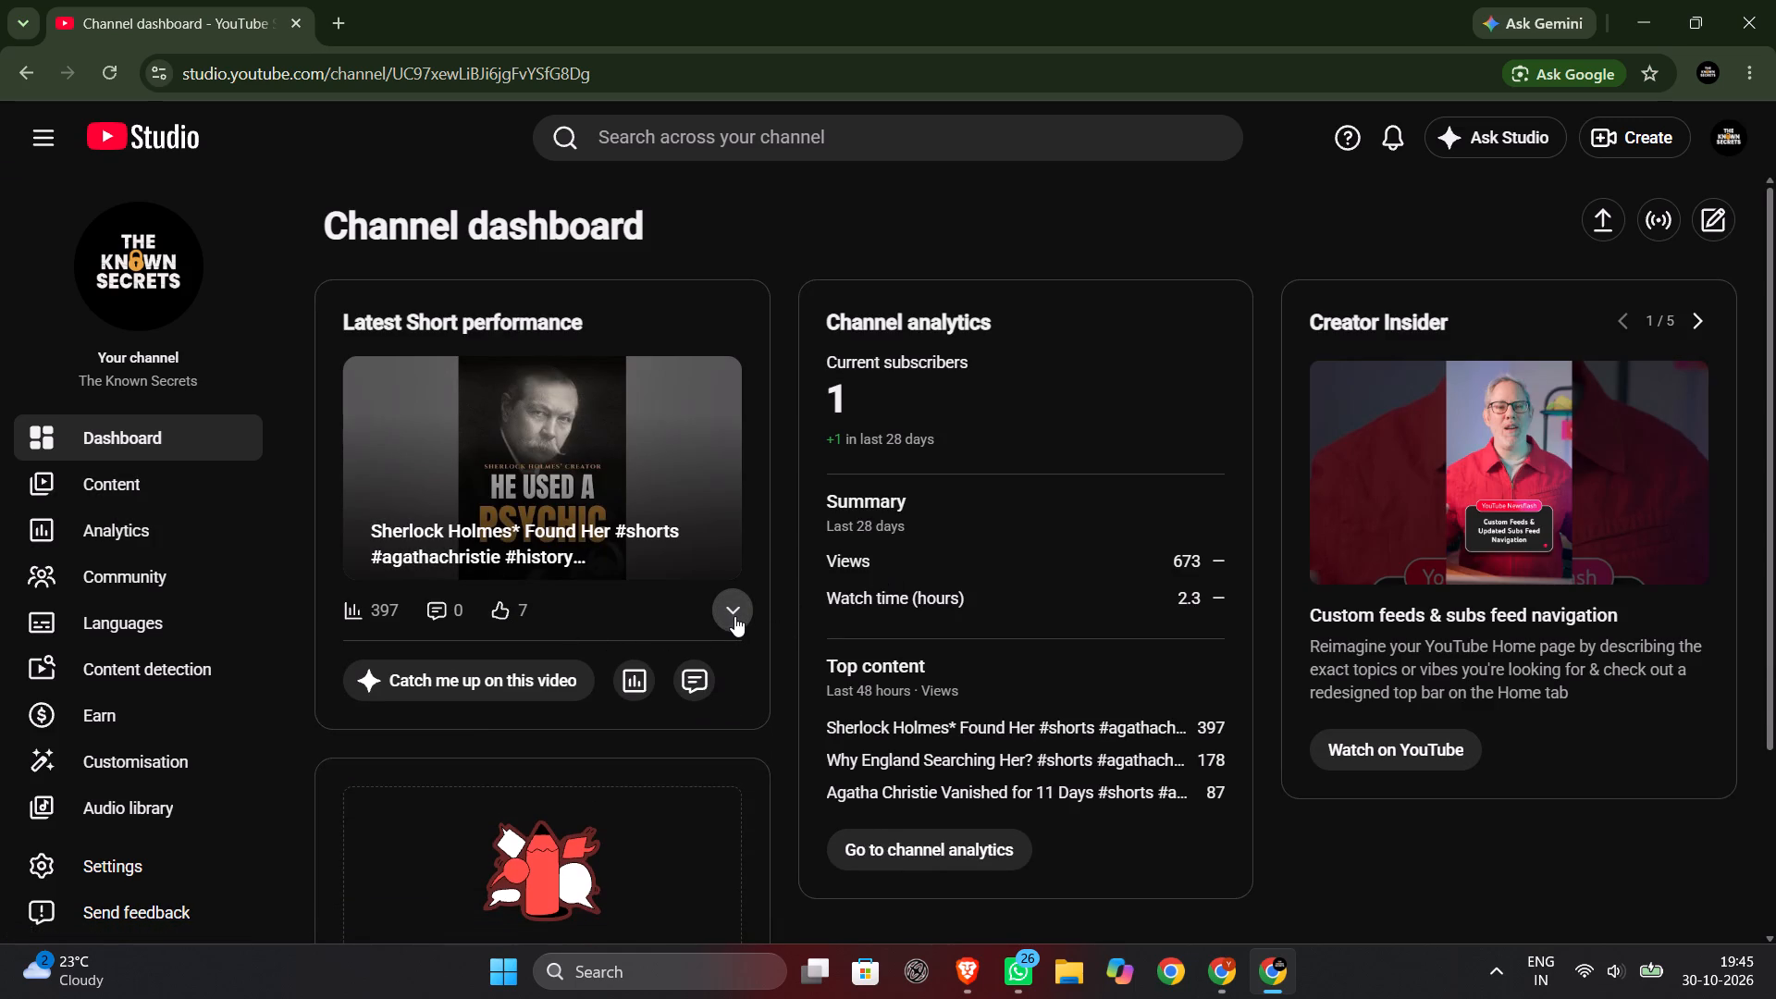
pyautogui.click(734, 616)
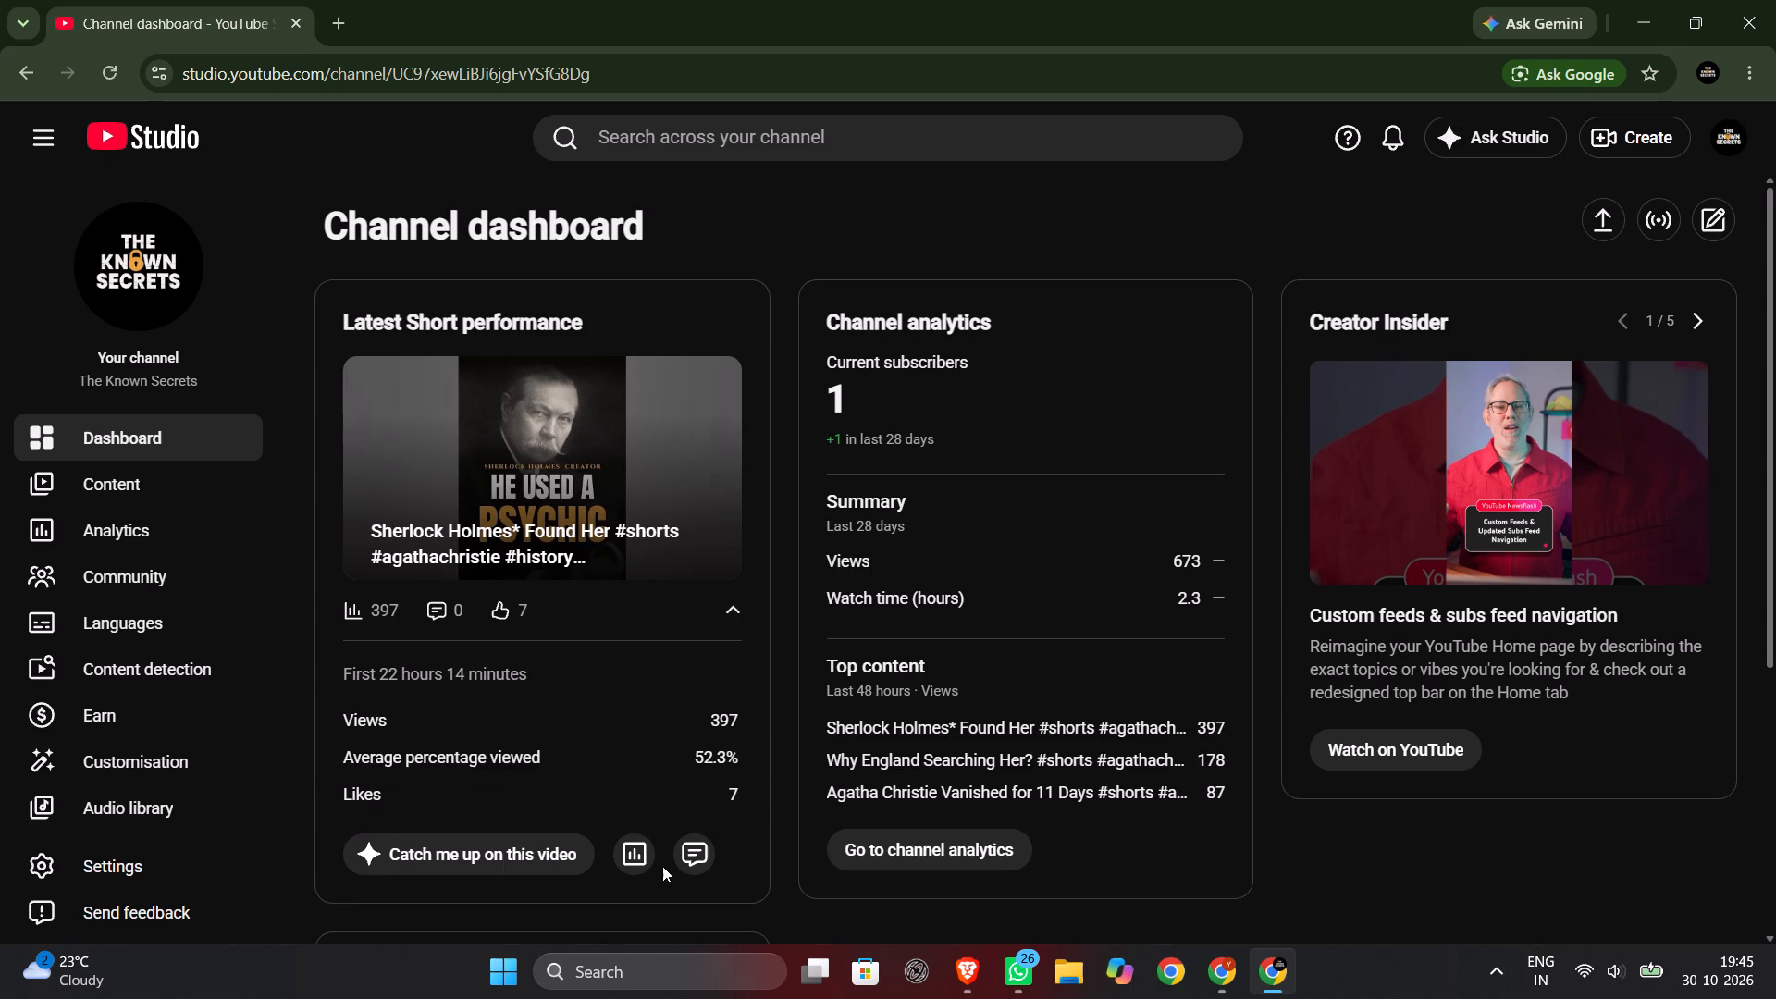
# Open the full channel analytics and examine the overview's 28-day views graph and realtime data.
pyautogui.click(977, 849)
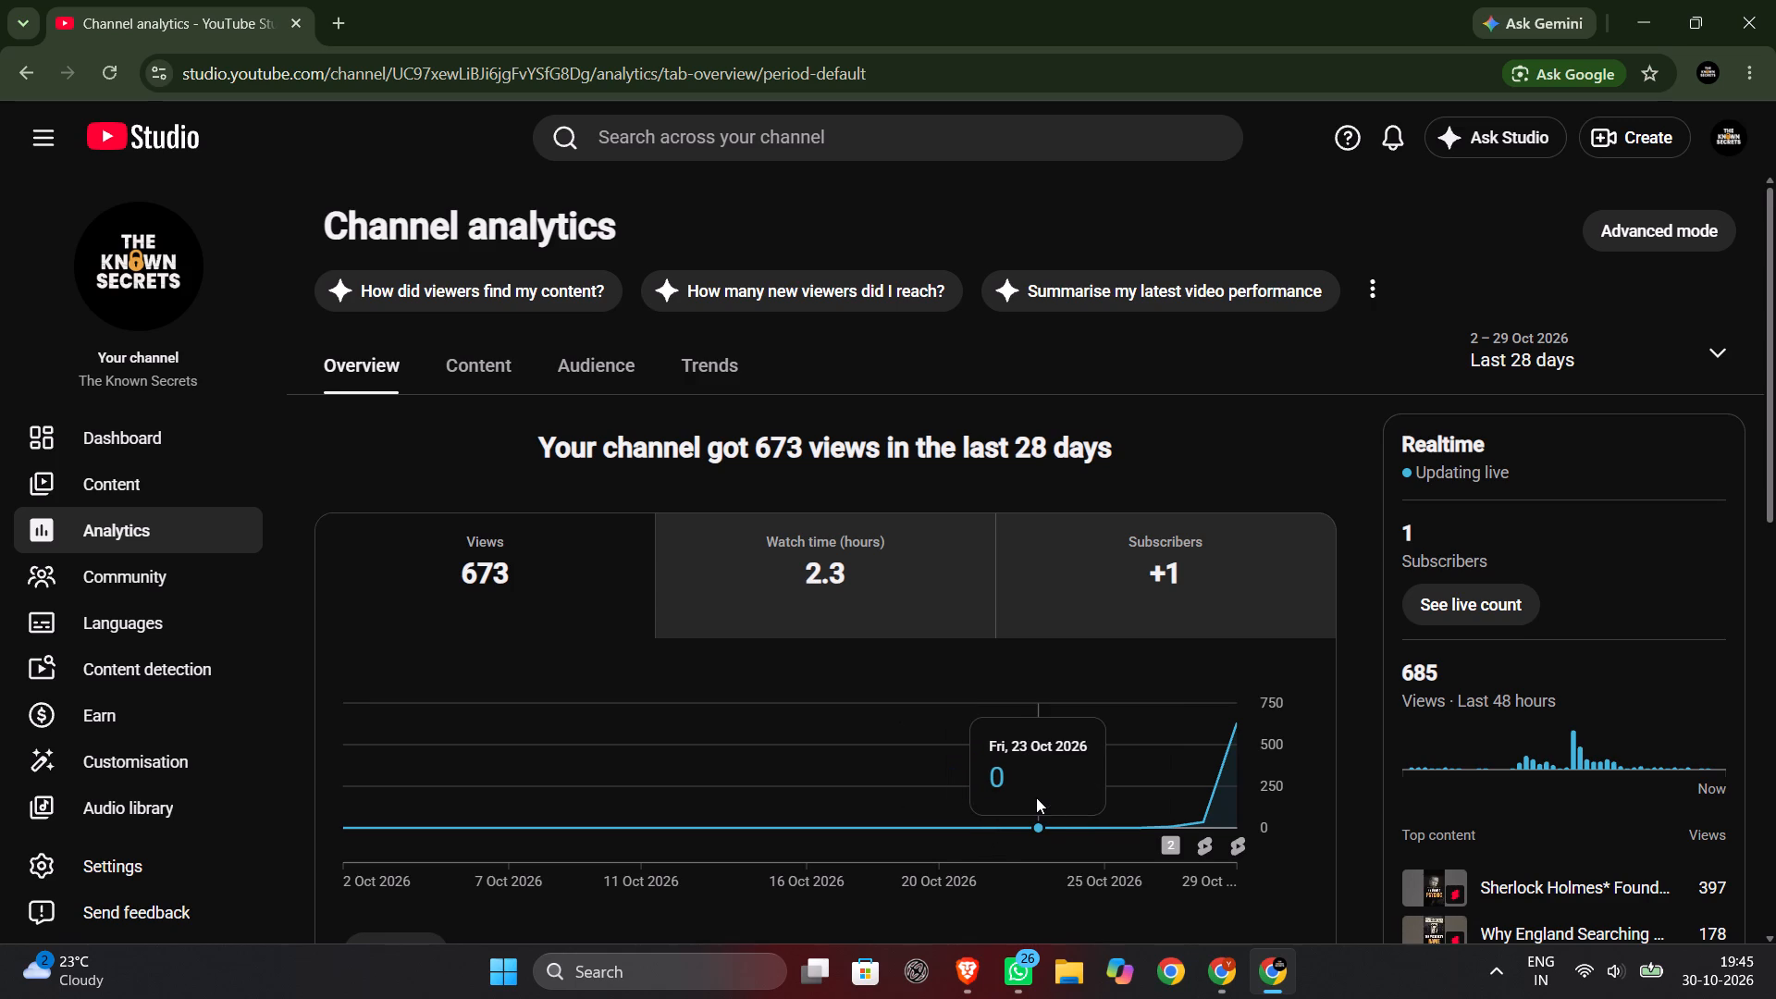
pyautogui.scroll(-1, 931, 740)
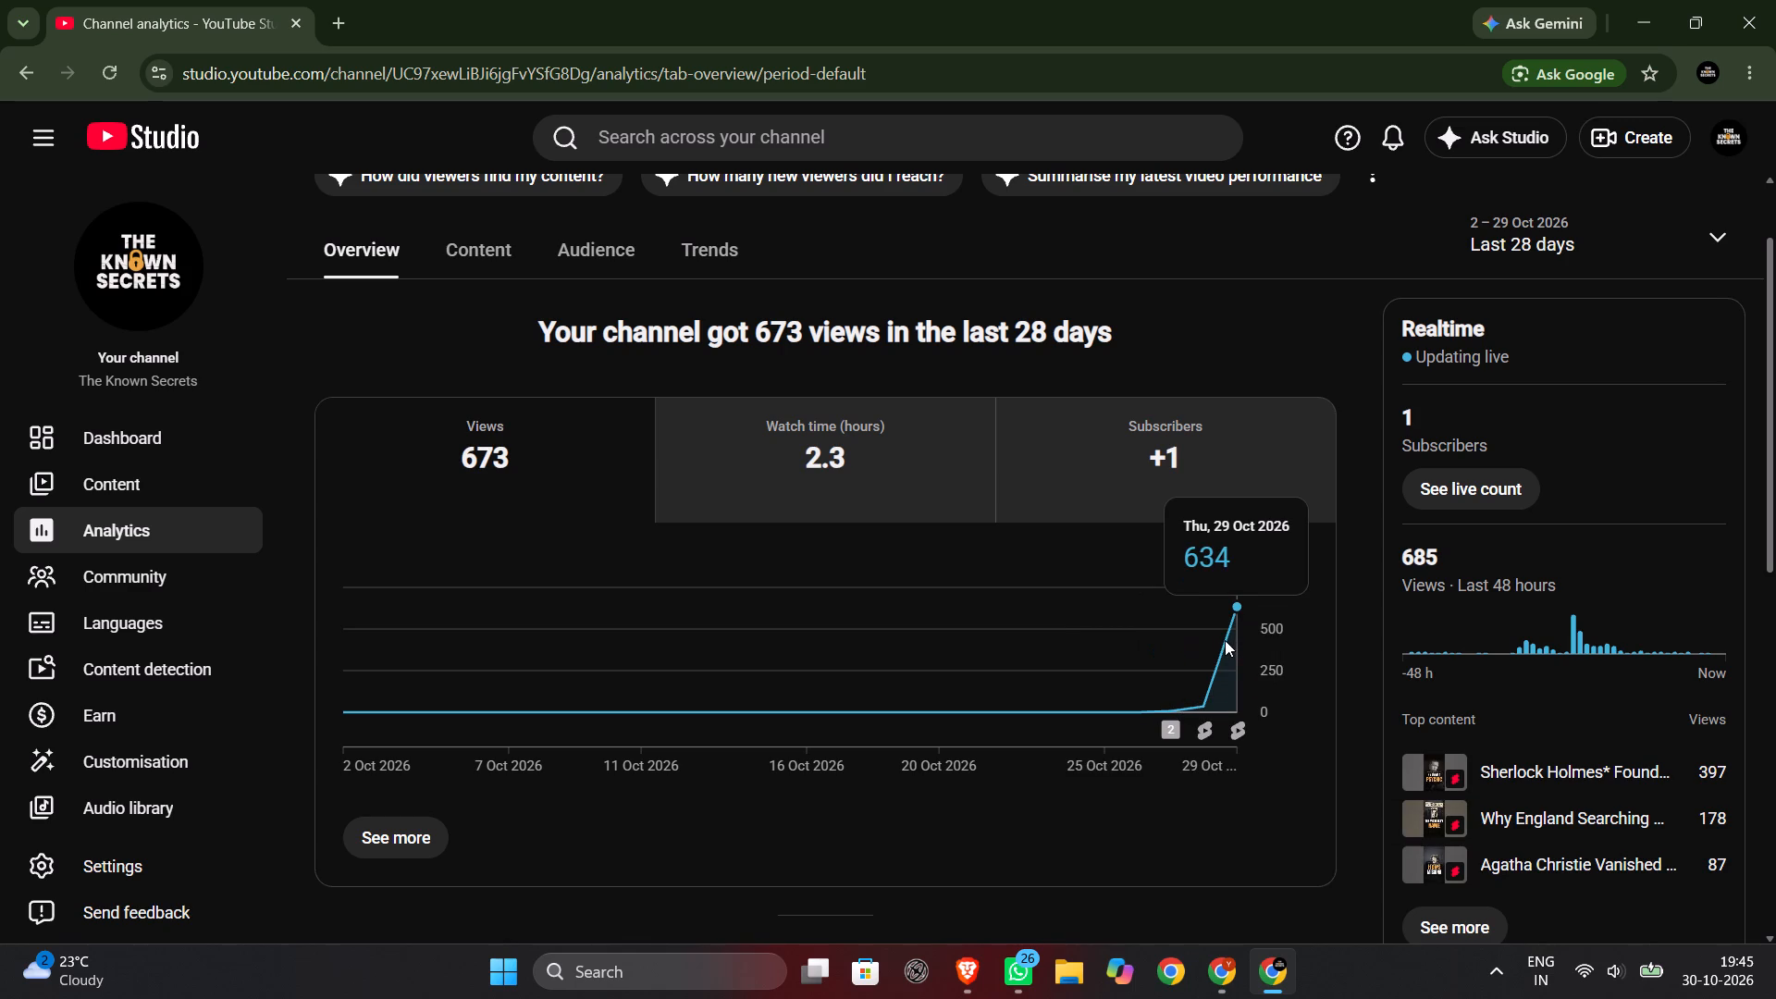
# Examine the Shorts content analytics for the last 28 days: daily views, traffic sources, viewer engagement, top Shorts and top remixed.
pyautogui.click(479, 251)
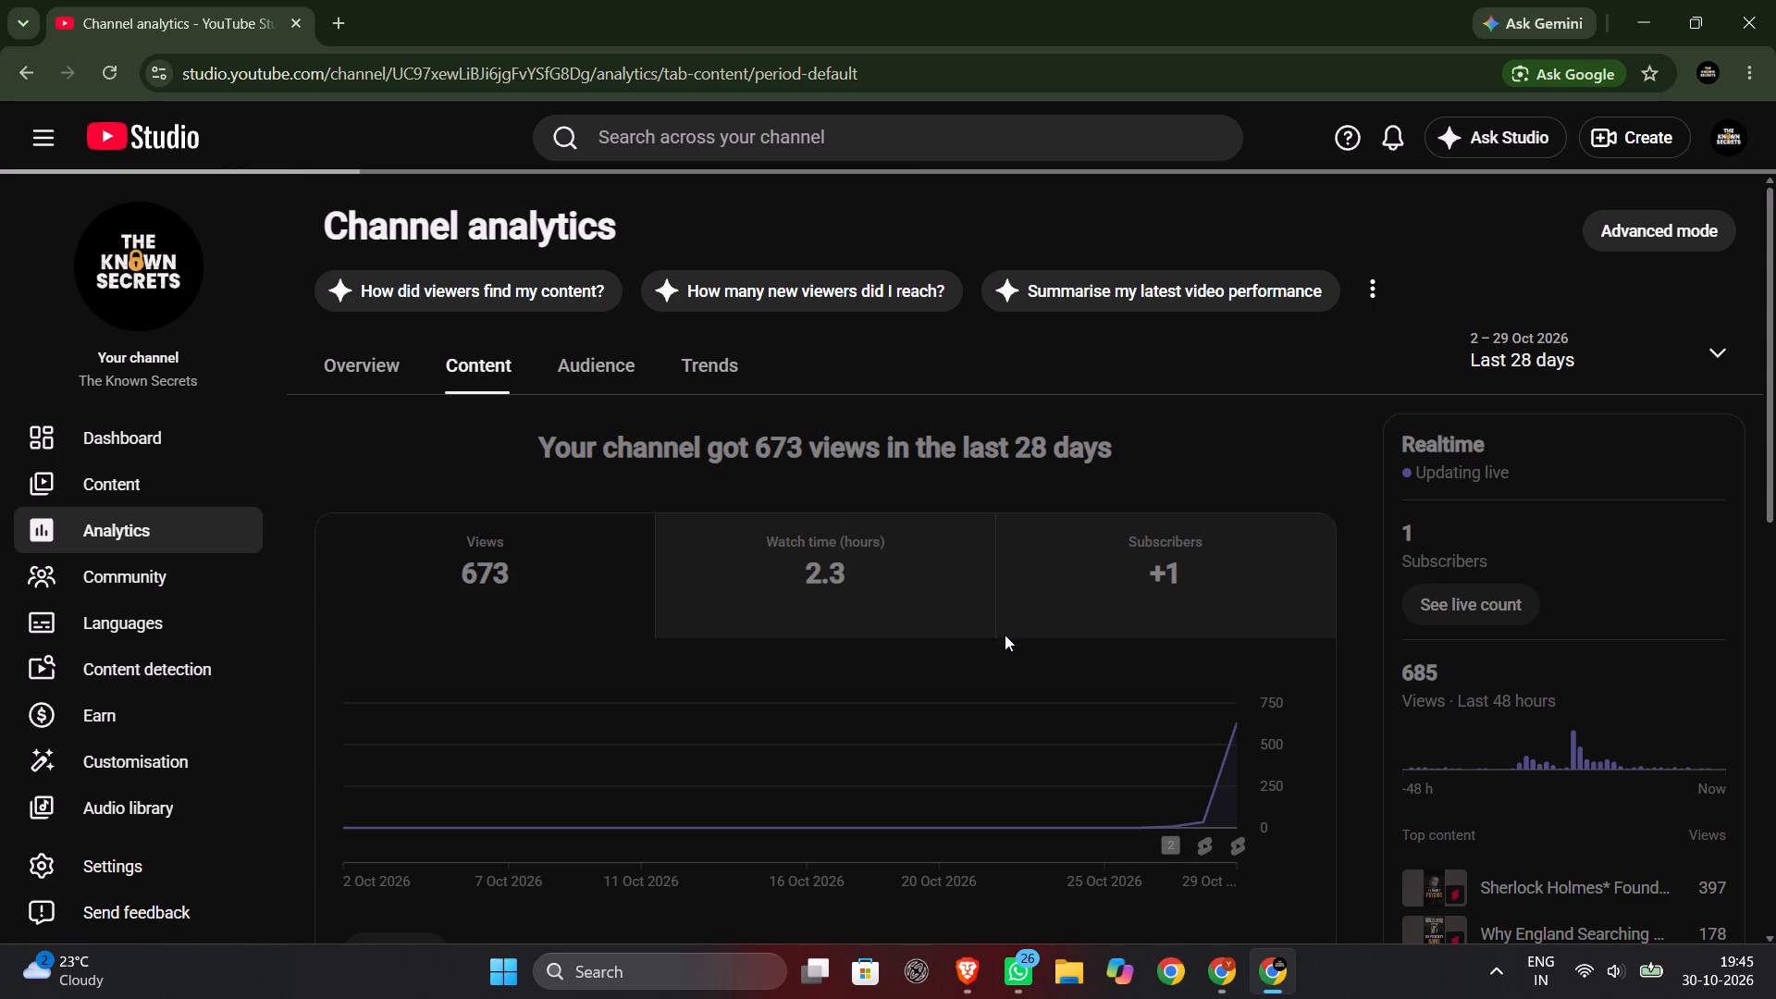
pyautogui.scroll(-6, 1001, 632)
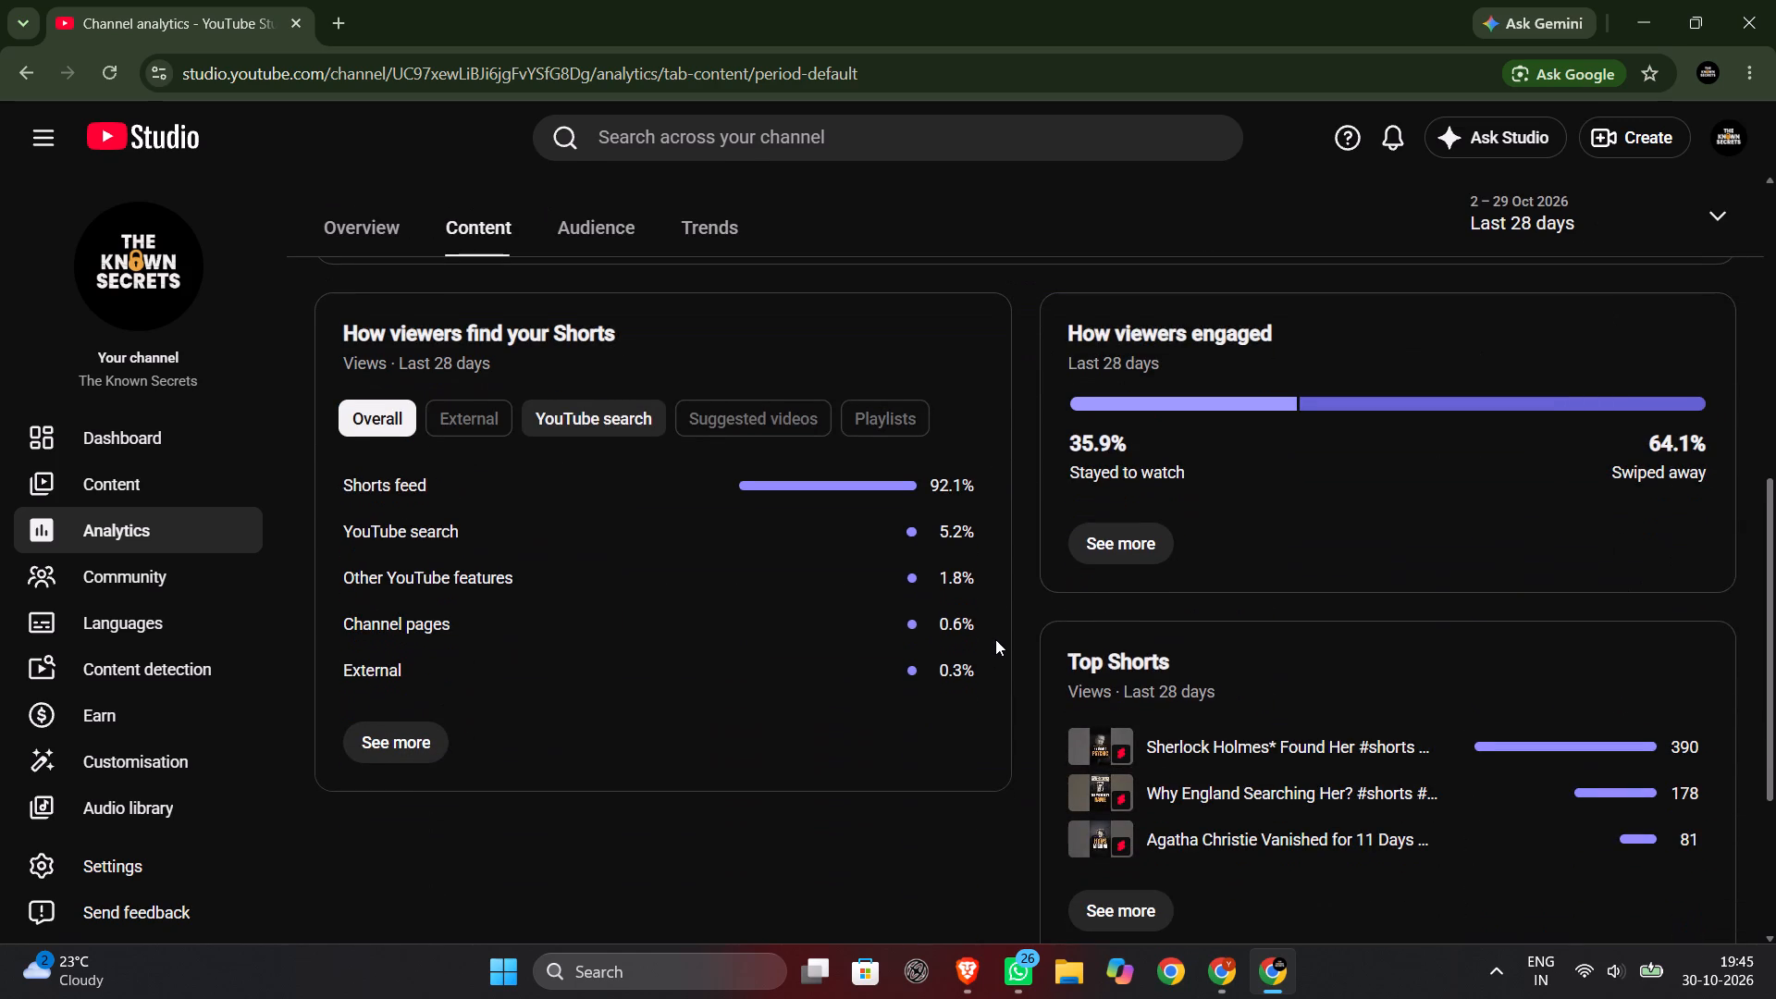
pyautogui.scroll(5, 995, 635)
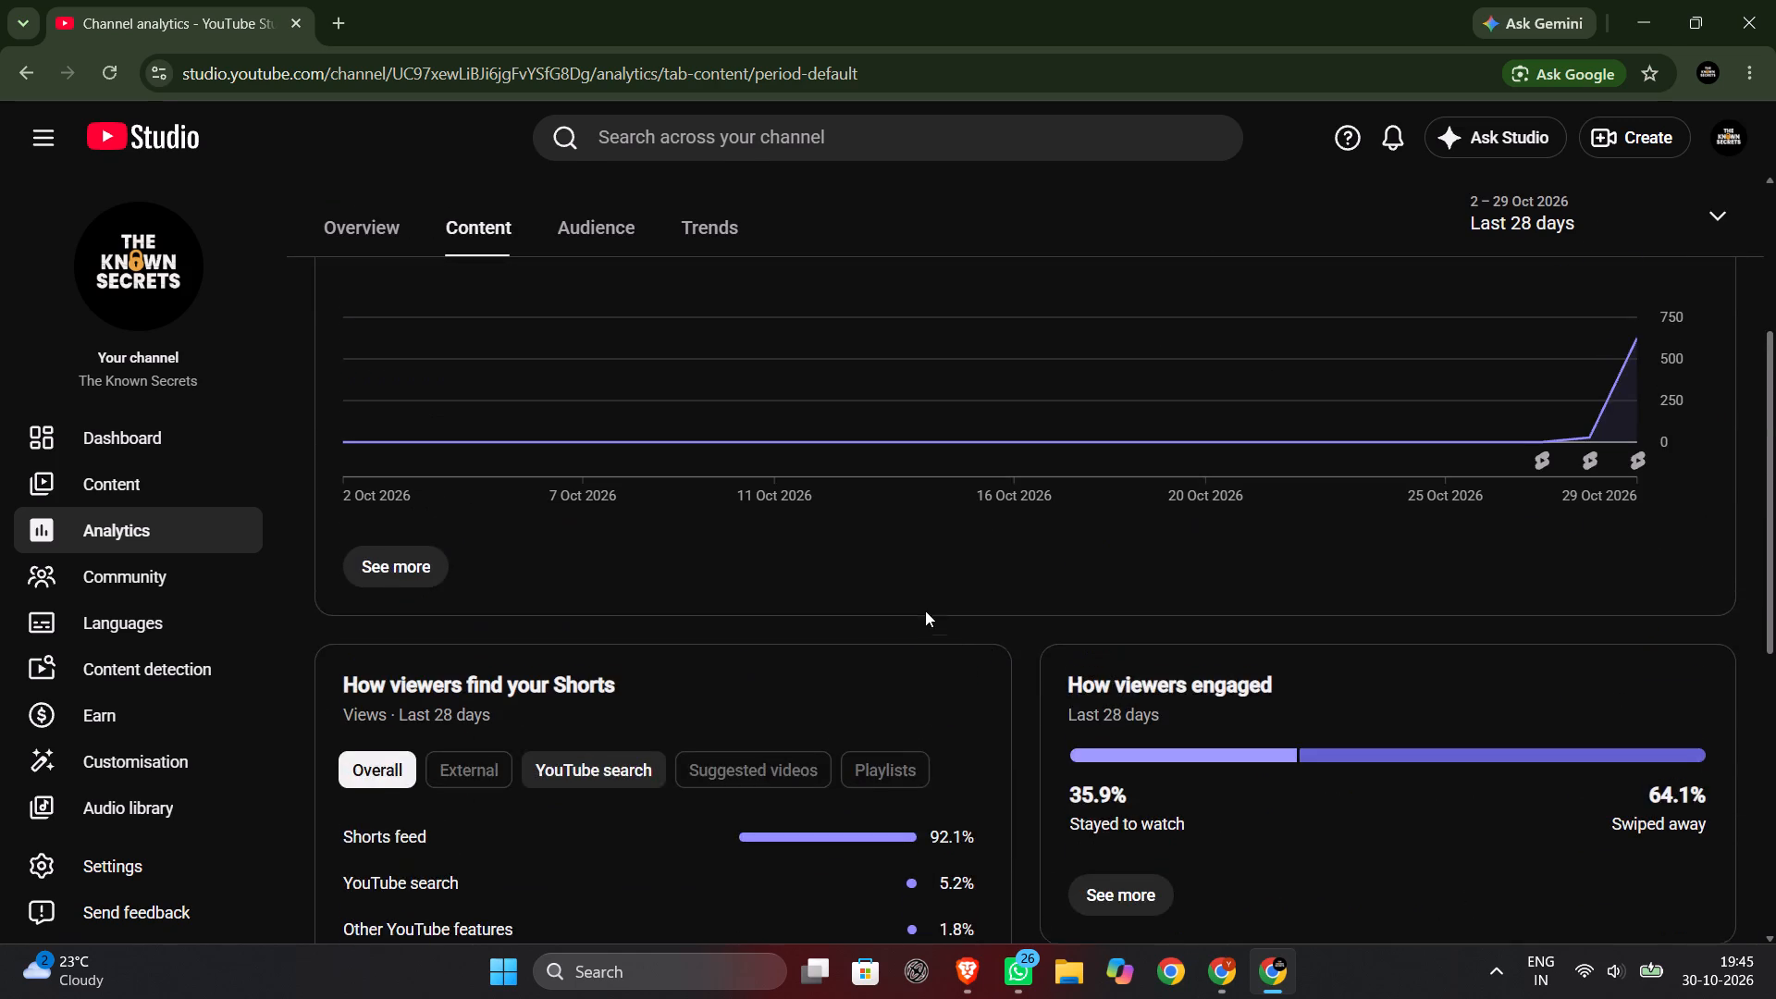
pyautogui.scroll(2, 925, 610)
pyautogui.click(368, 369)
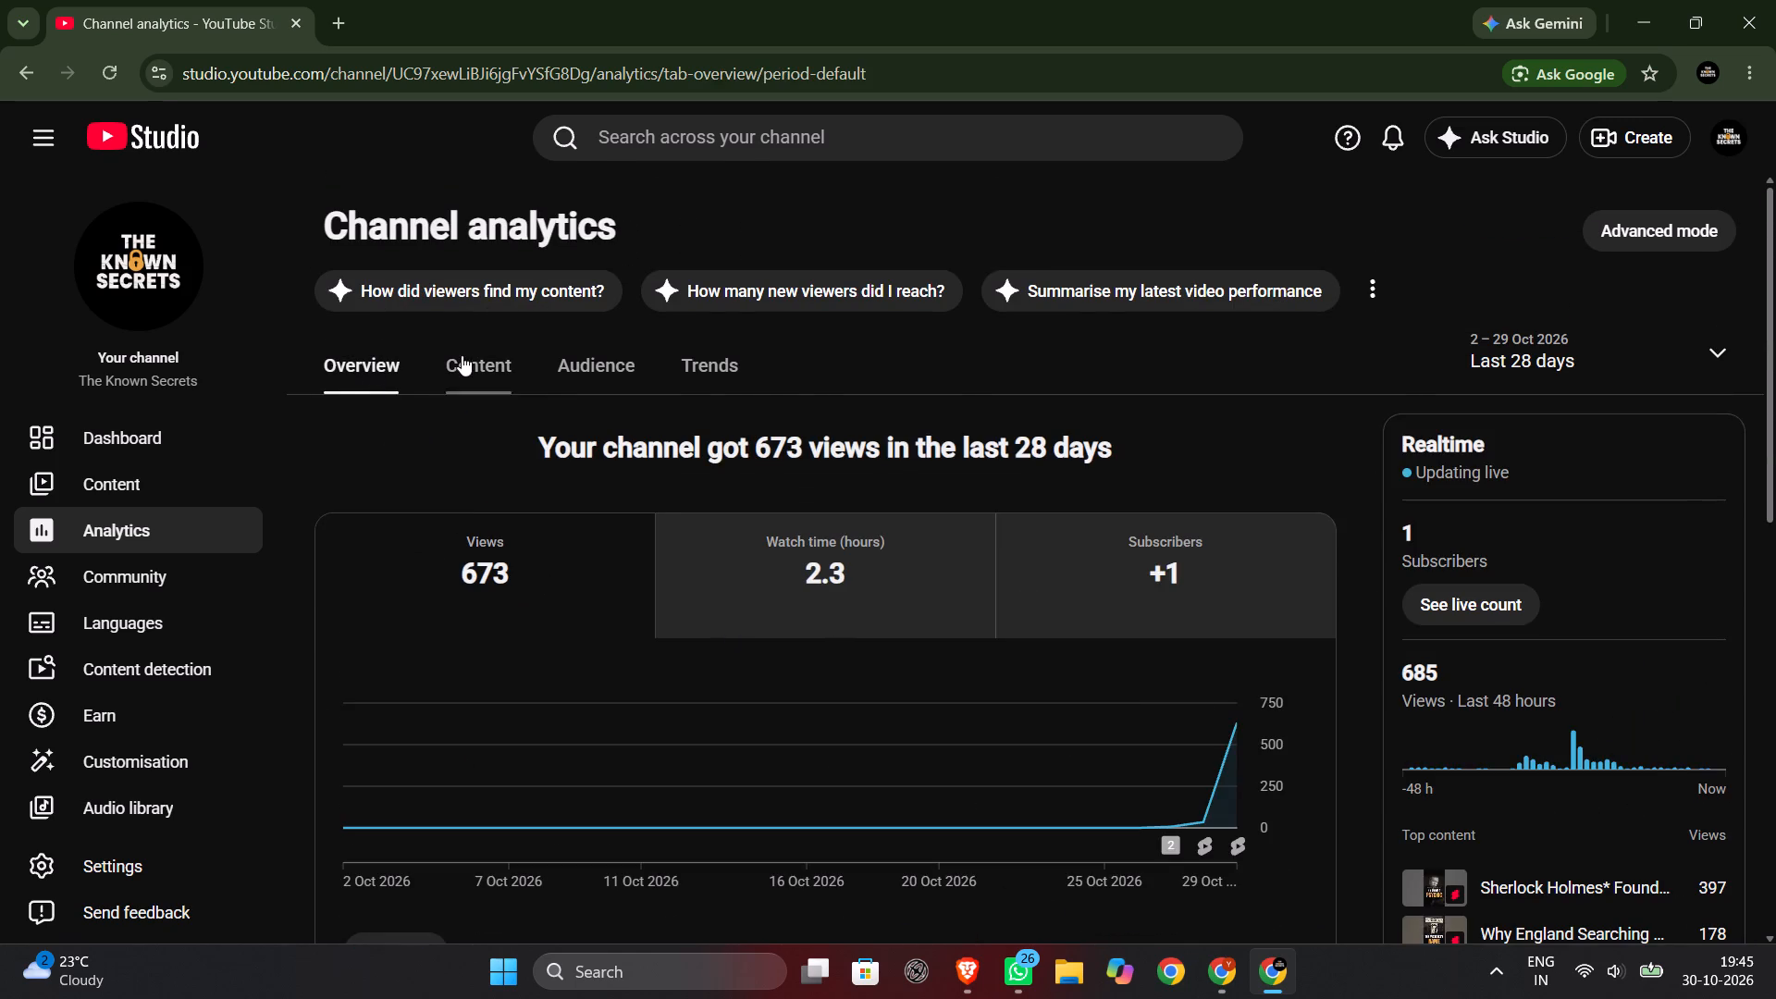
pyautogui.click(462, 355)
pyautogui.scroll(-3, 1548, 686)
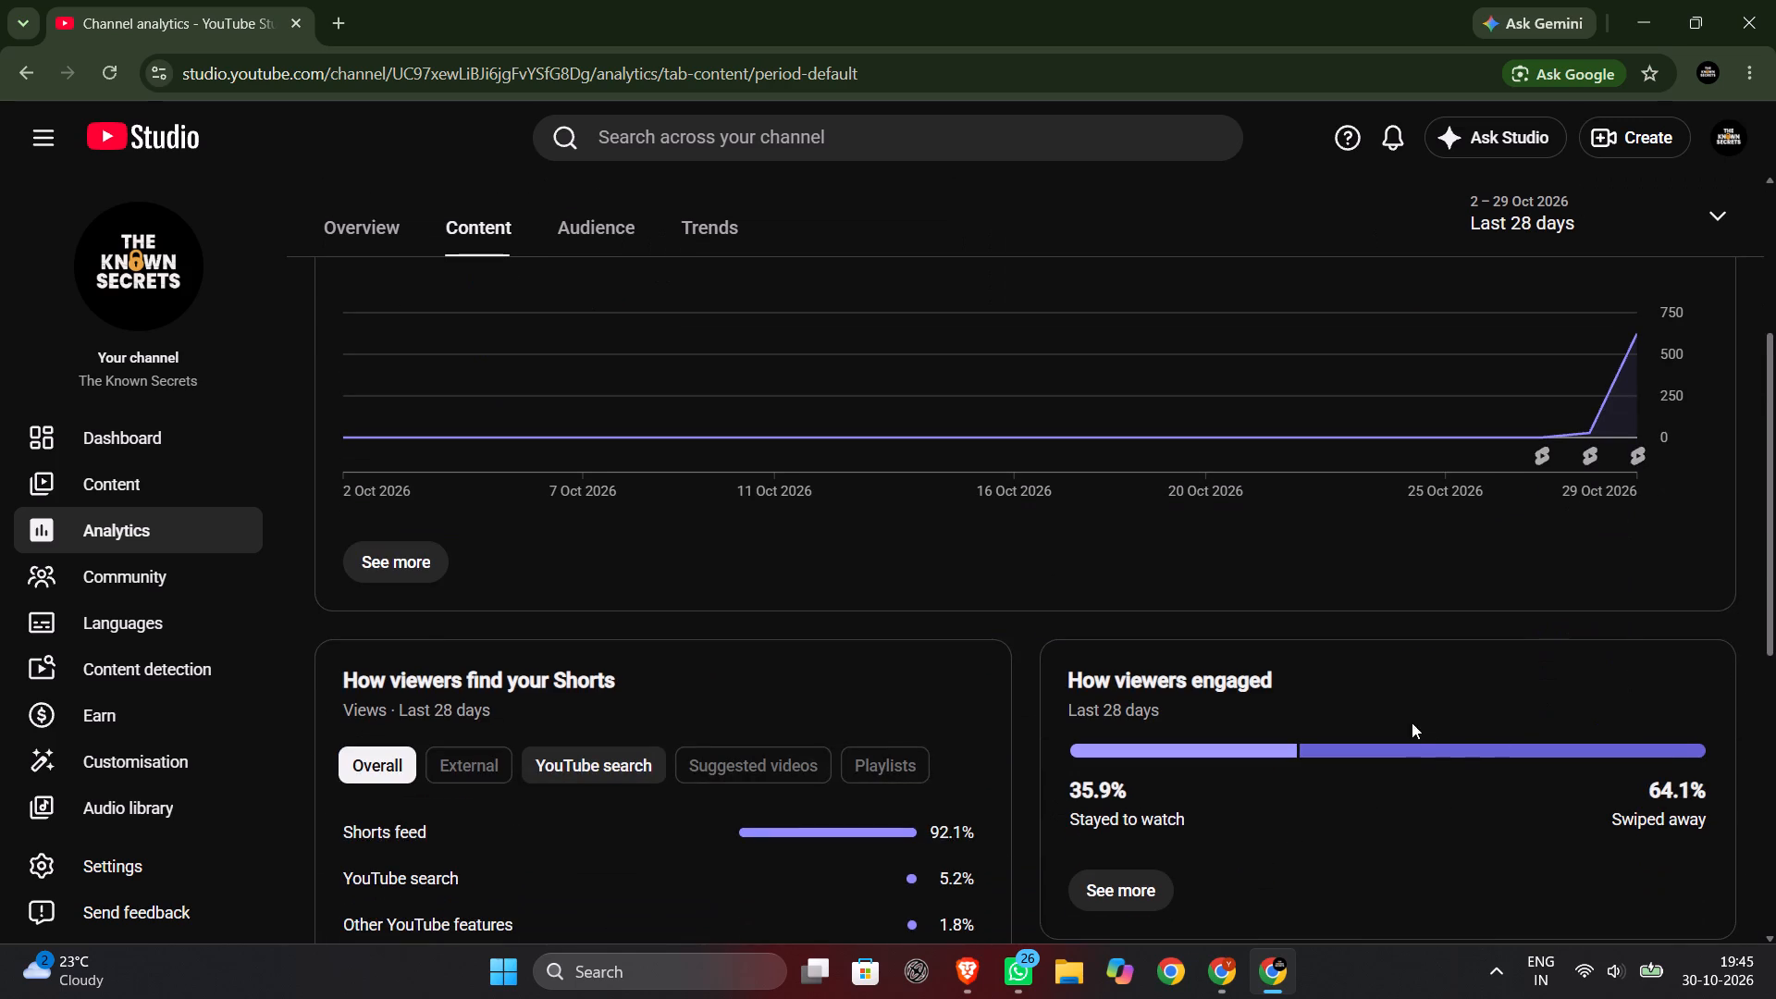
pyautogui.scroll(2, 1228, 637)
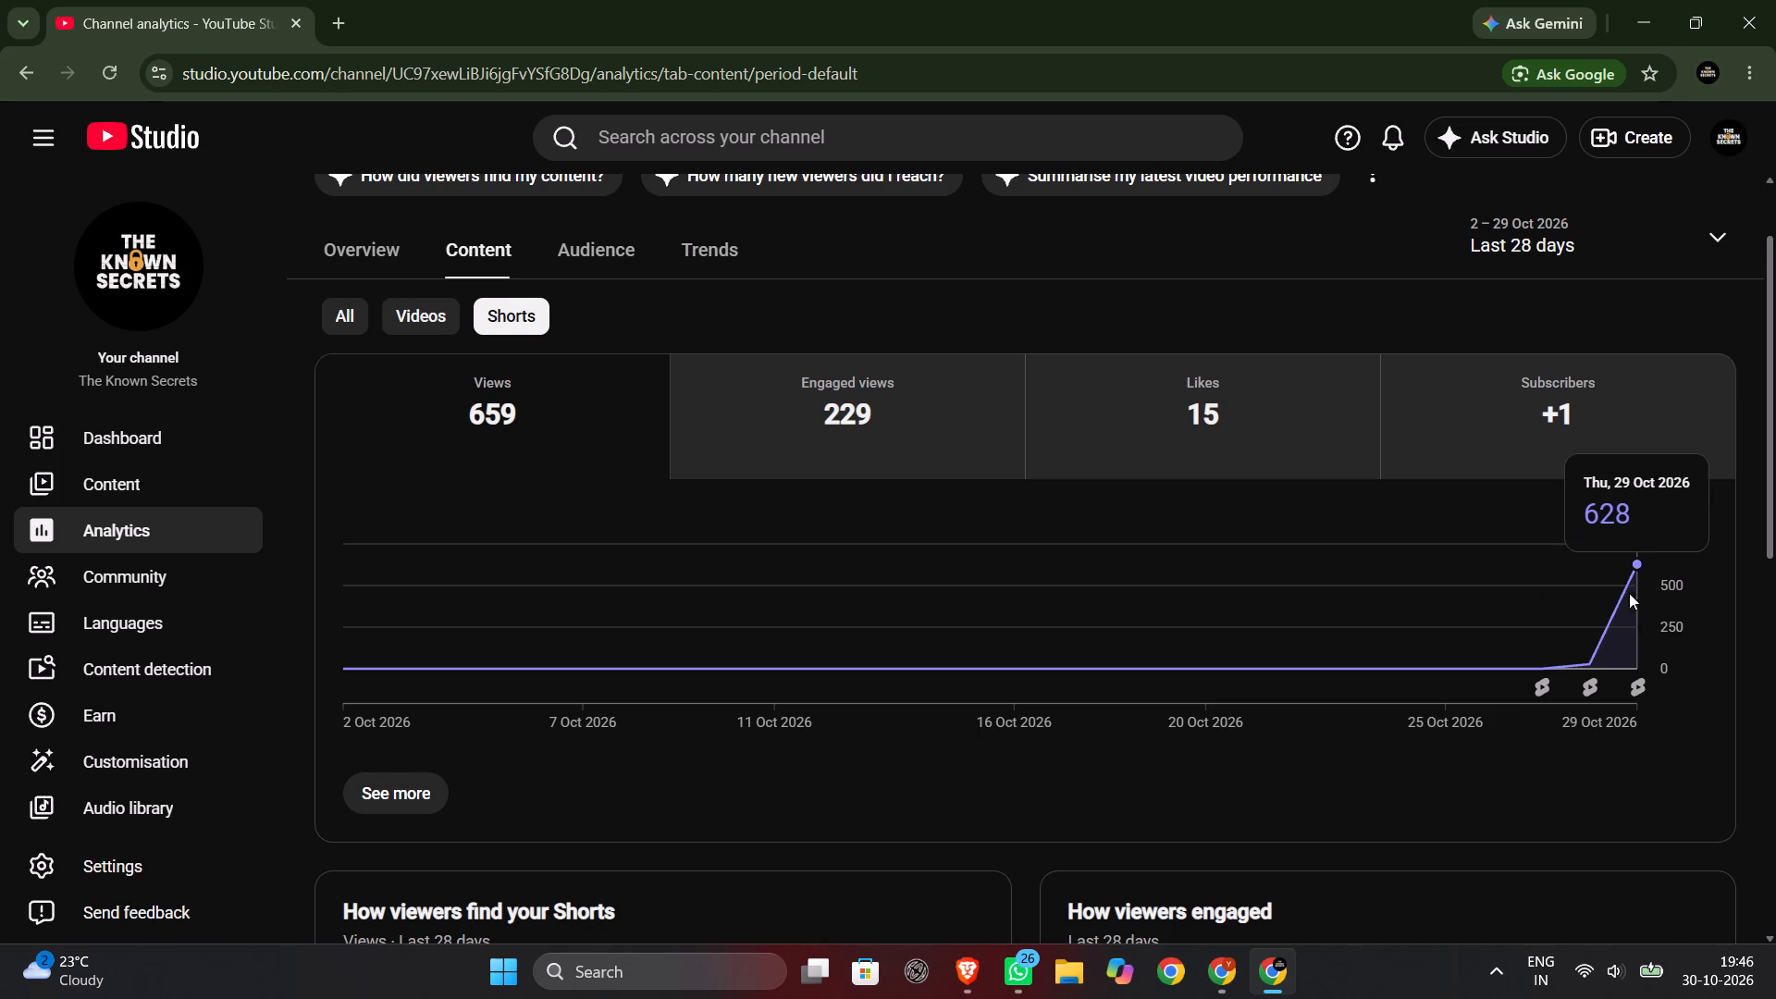
pyautogui.scroll(-3, 1596, 609)
pyautogui.scroll(-2, 1394, 677)
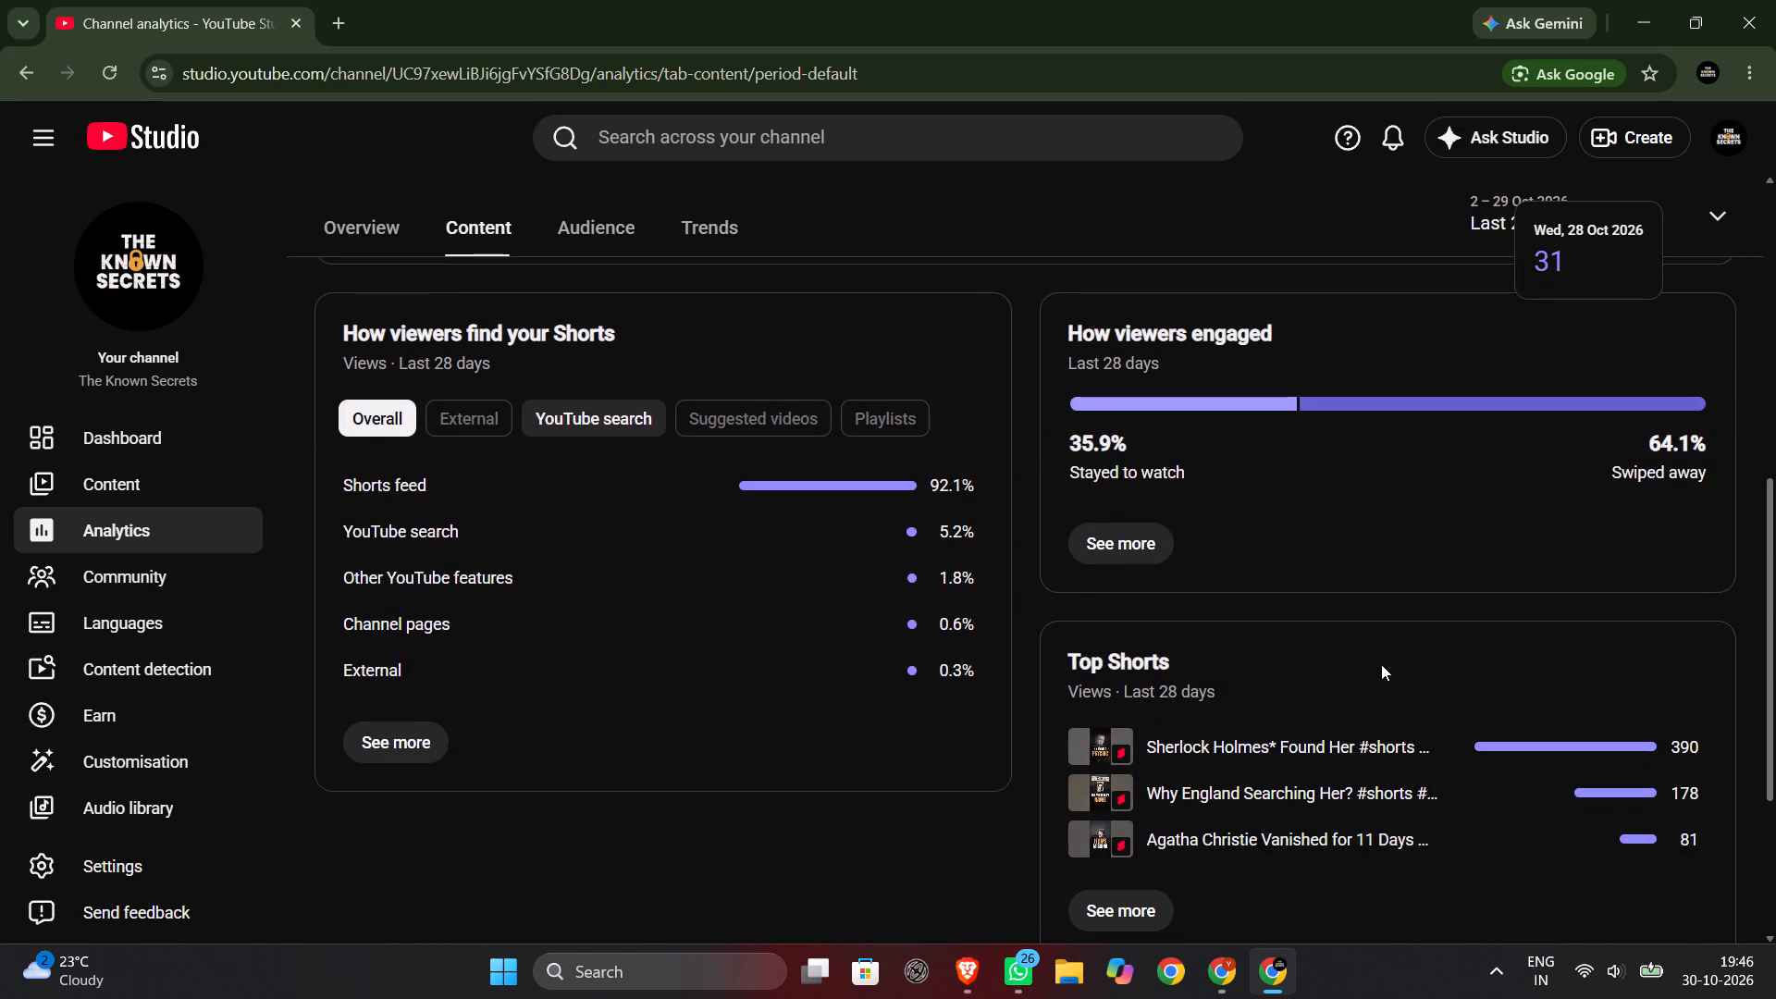
pyautogui.scroll(-3, 1381, 664)
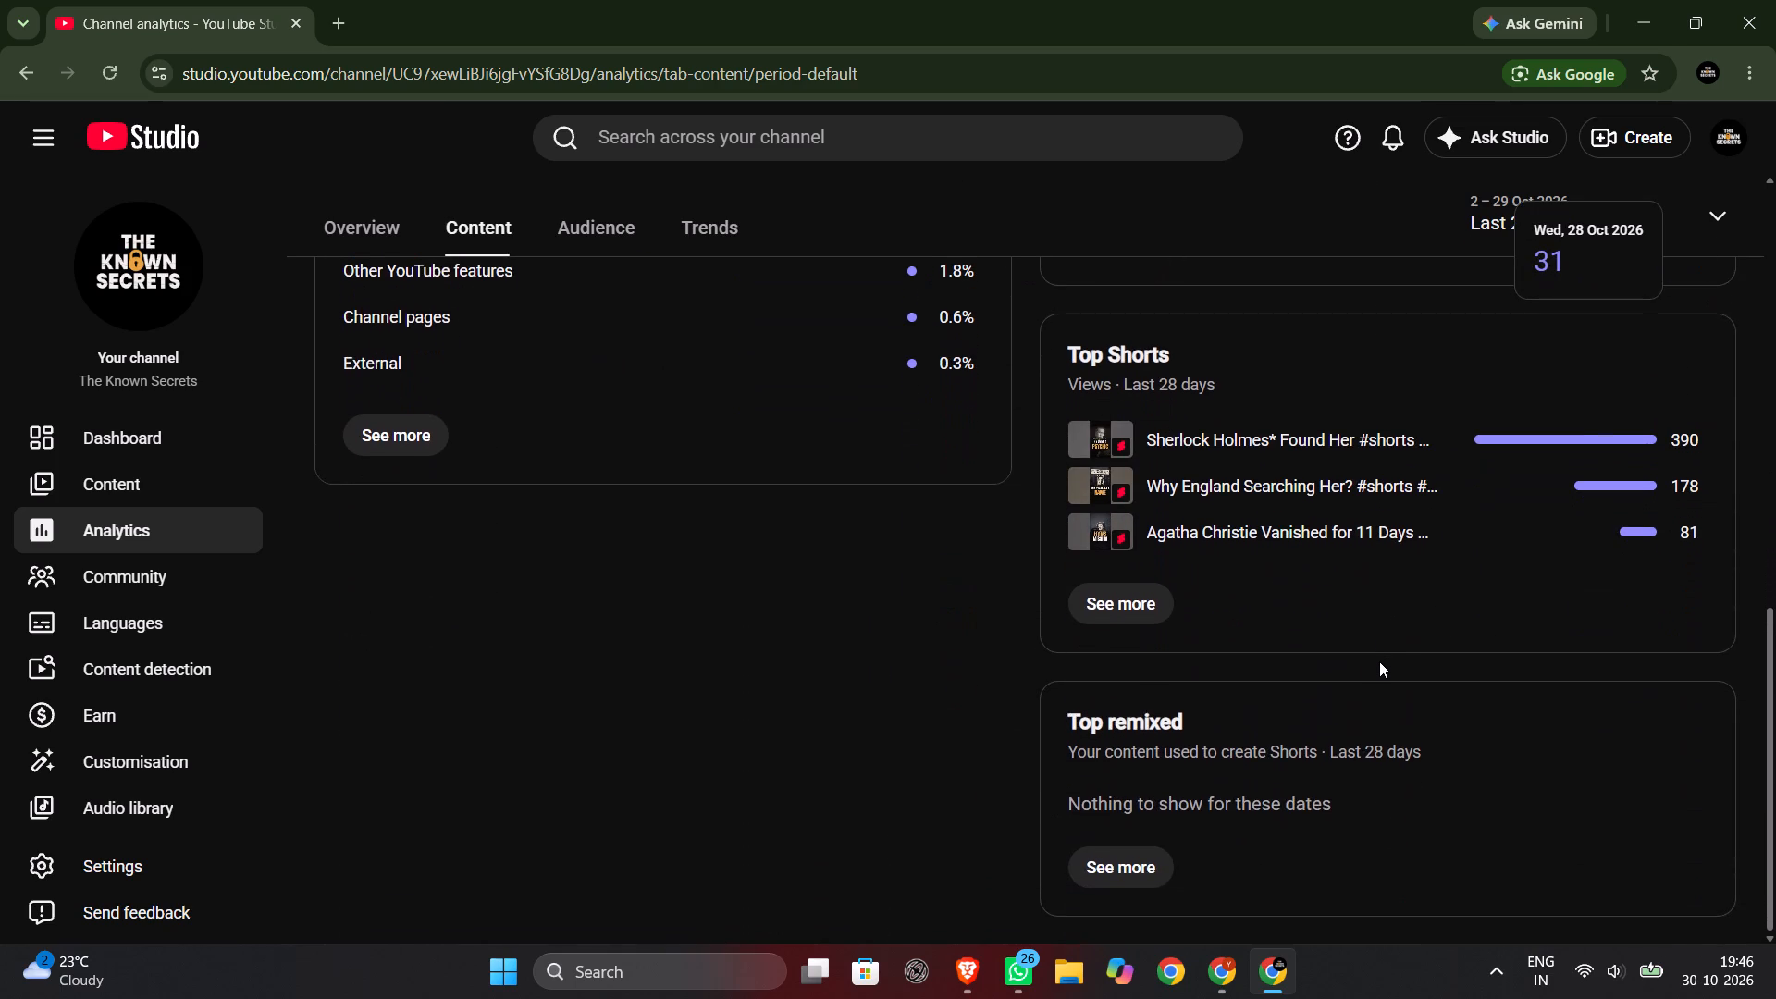
# Look through the channel's audience analytics and check the Trends page for next-video ideas.
pyautogui.scroll(2, 1379, 661)
pyautogui.click(600, 228)
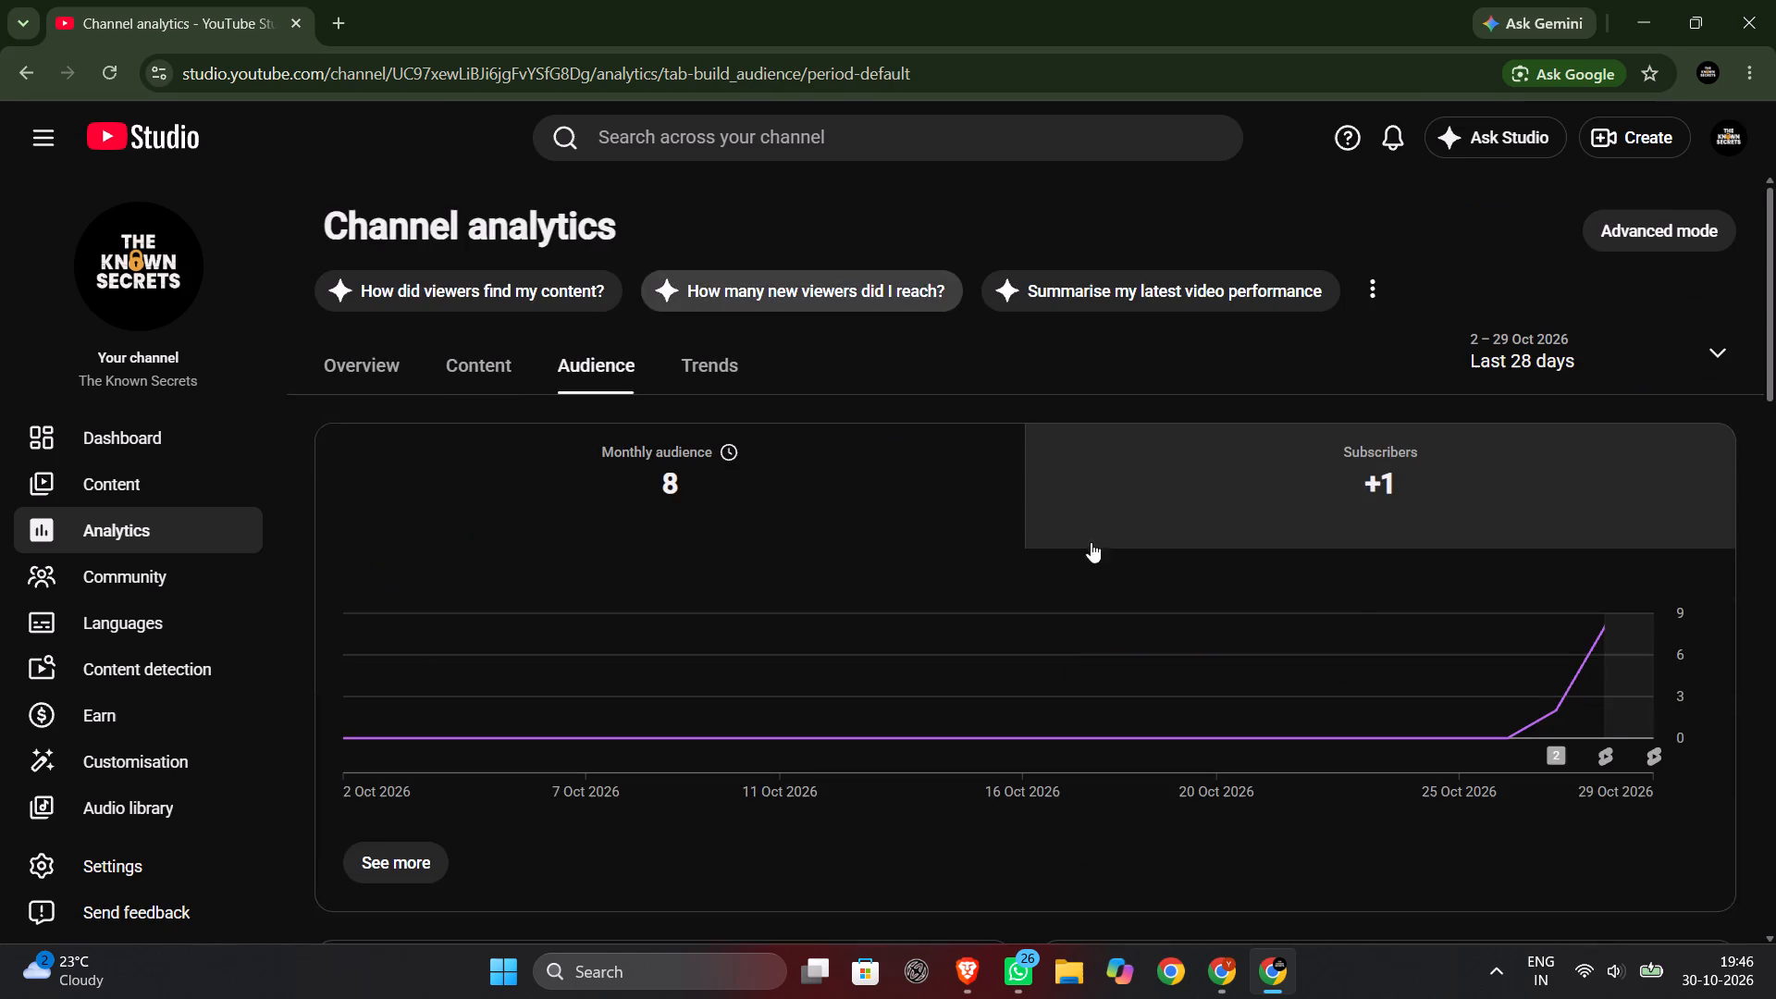
pyautogui.scroll(-11, 1351, 598)
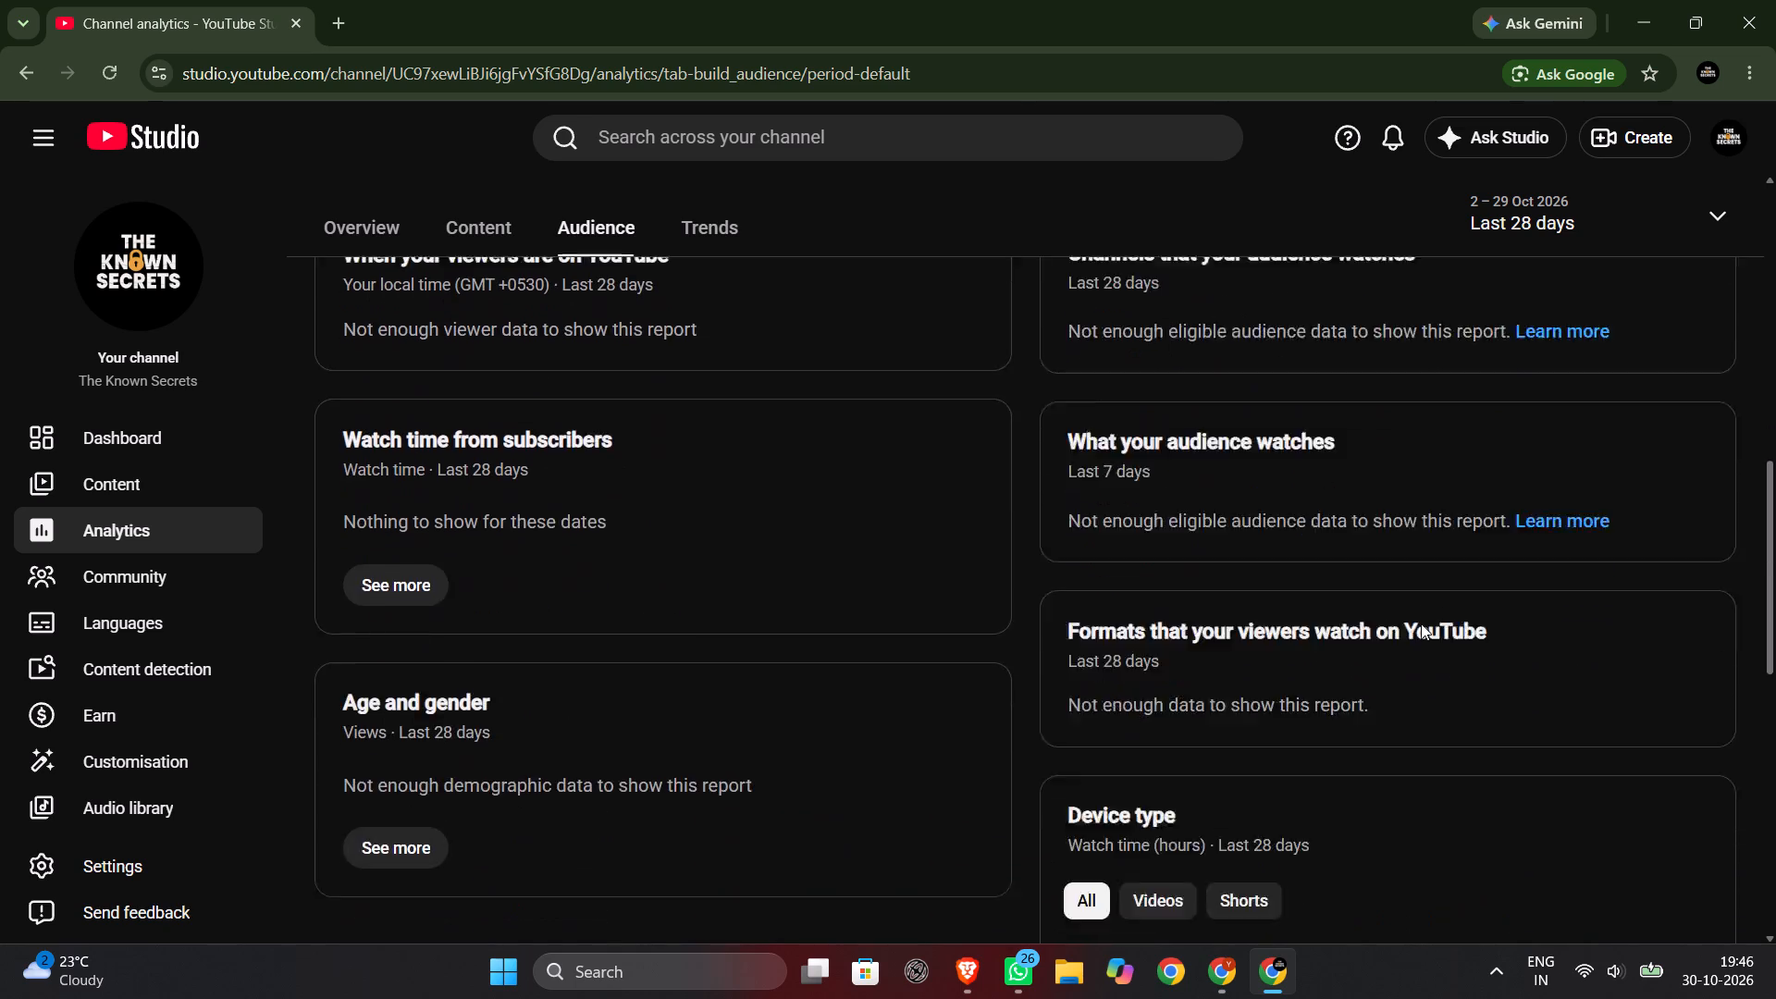
pyautogui.scroll(-2, 1421, 623)
pyautogui.scroll(6, 1400, 622)
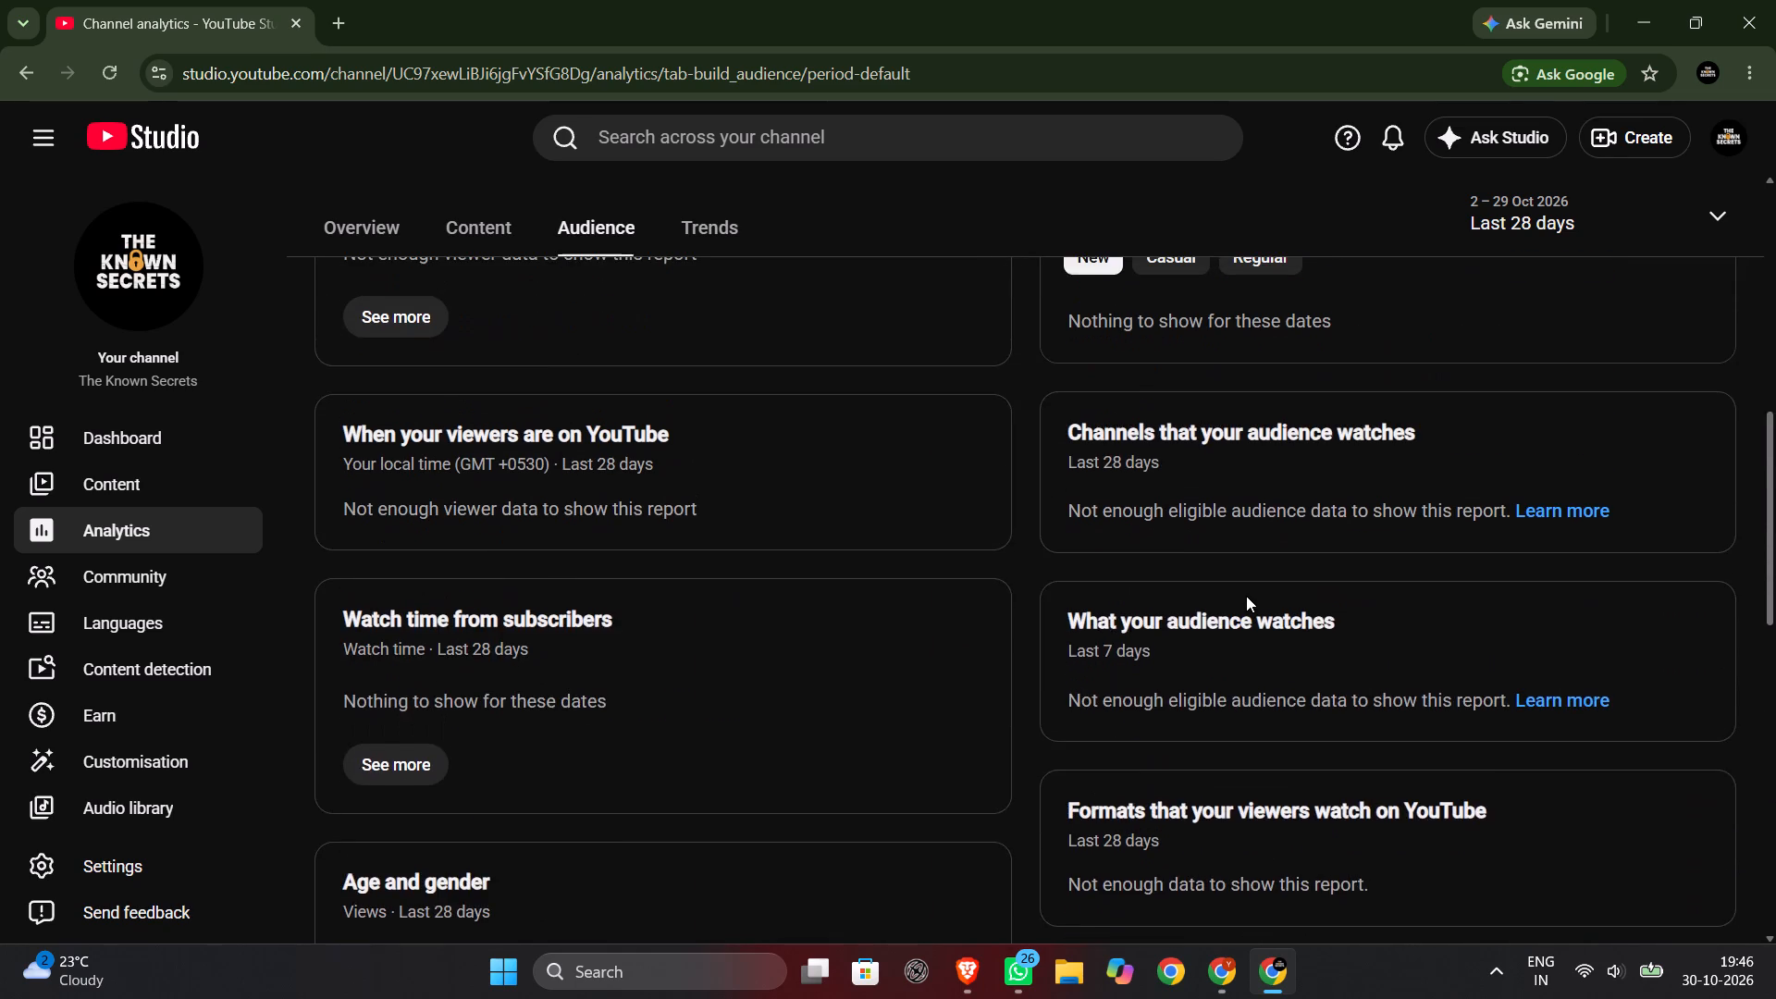
pyautogui.scroll(3, 1246, 596)
pyautogui.click(708, 240)
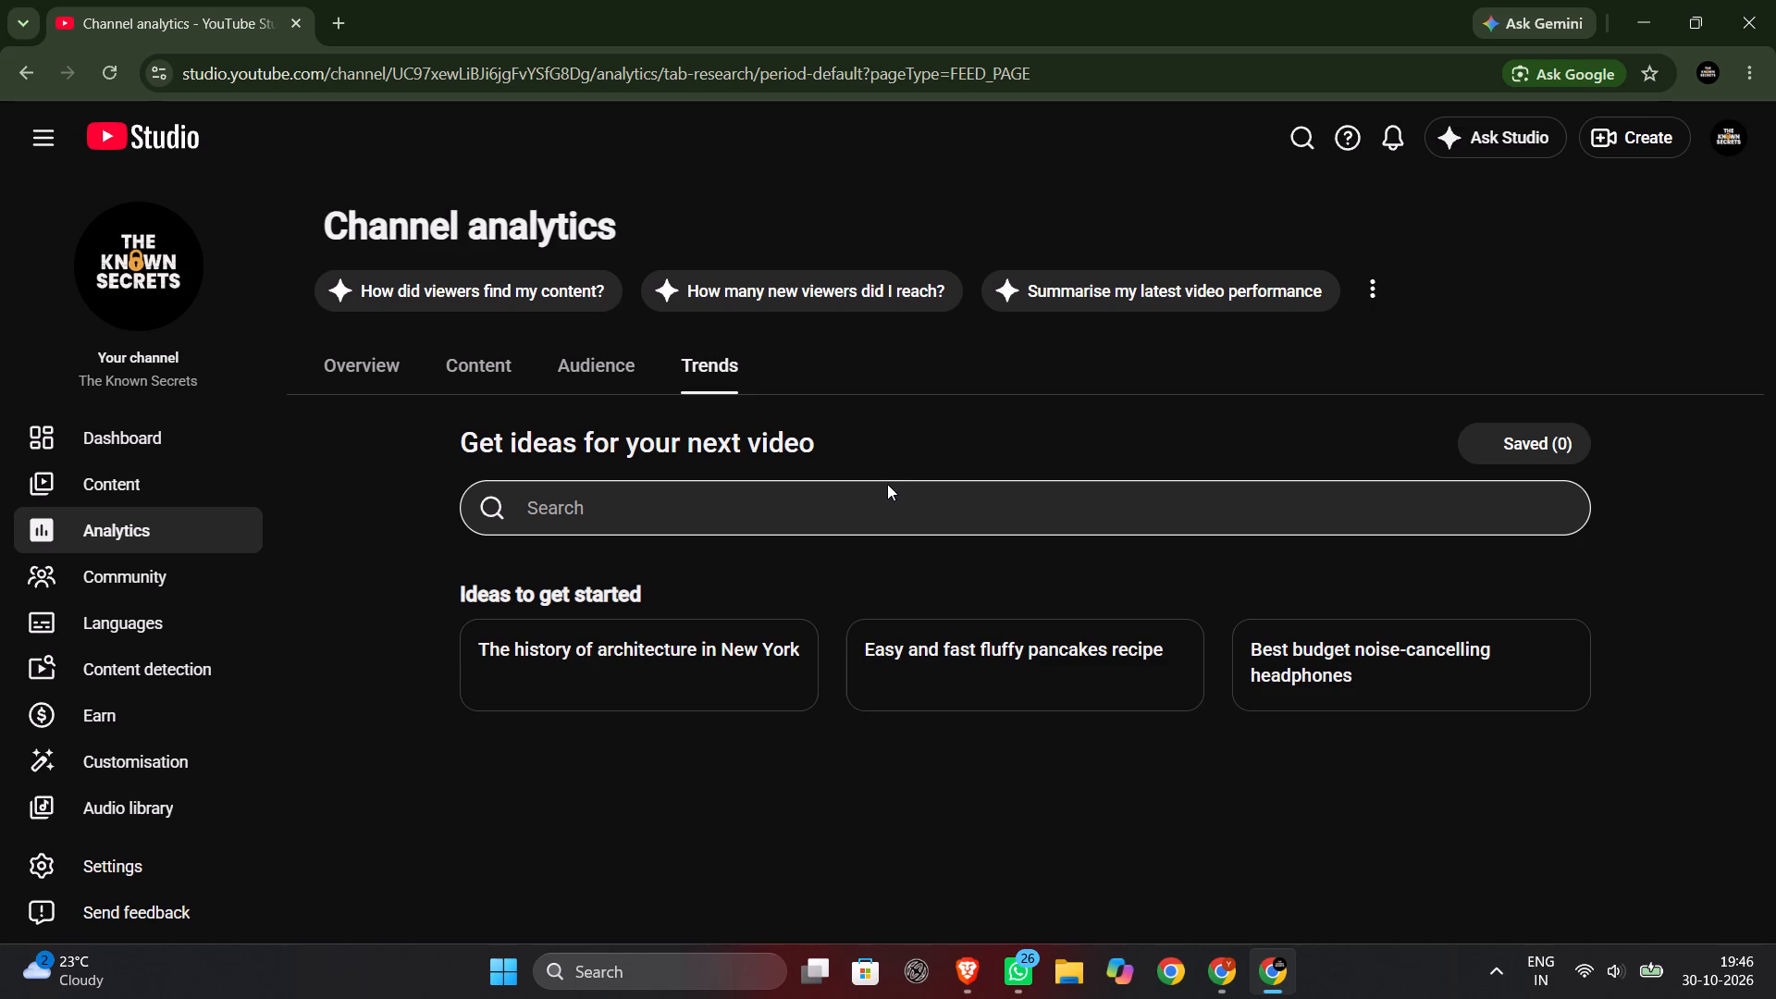
# Go back to the audience analytics and examine monthly audience, watch behaviour, viewing times, age and gender, and device type.
pyautogui.click(590, 352)
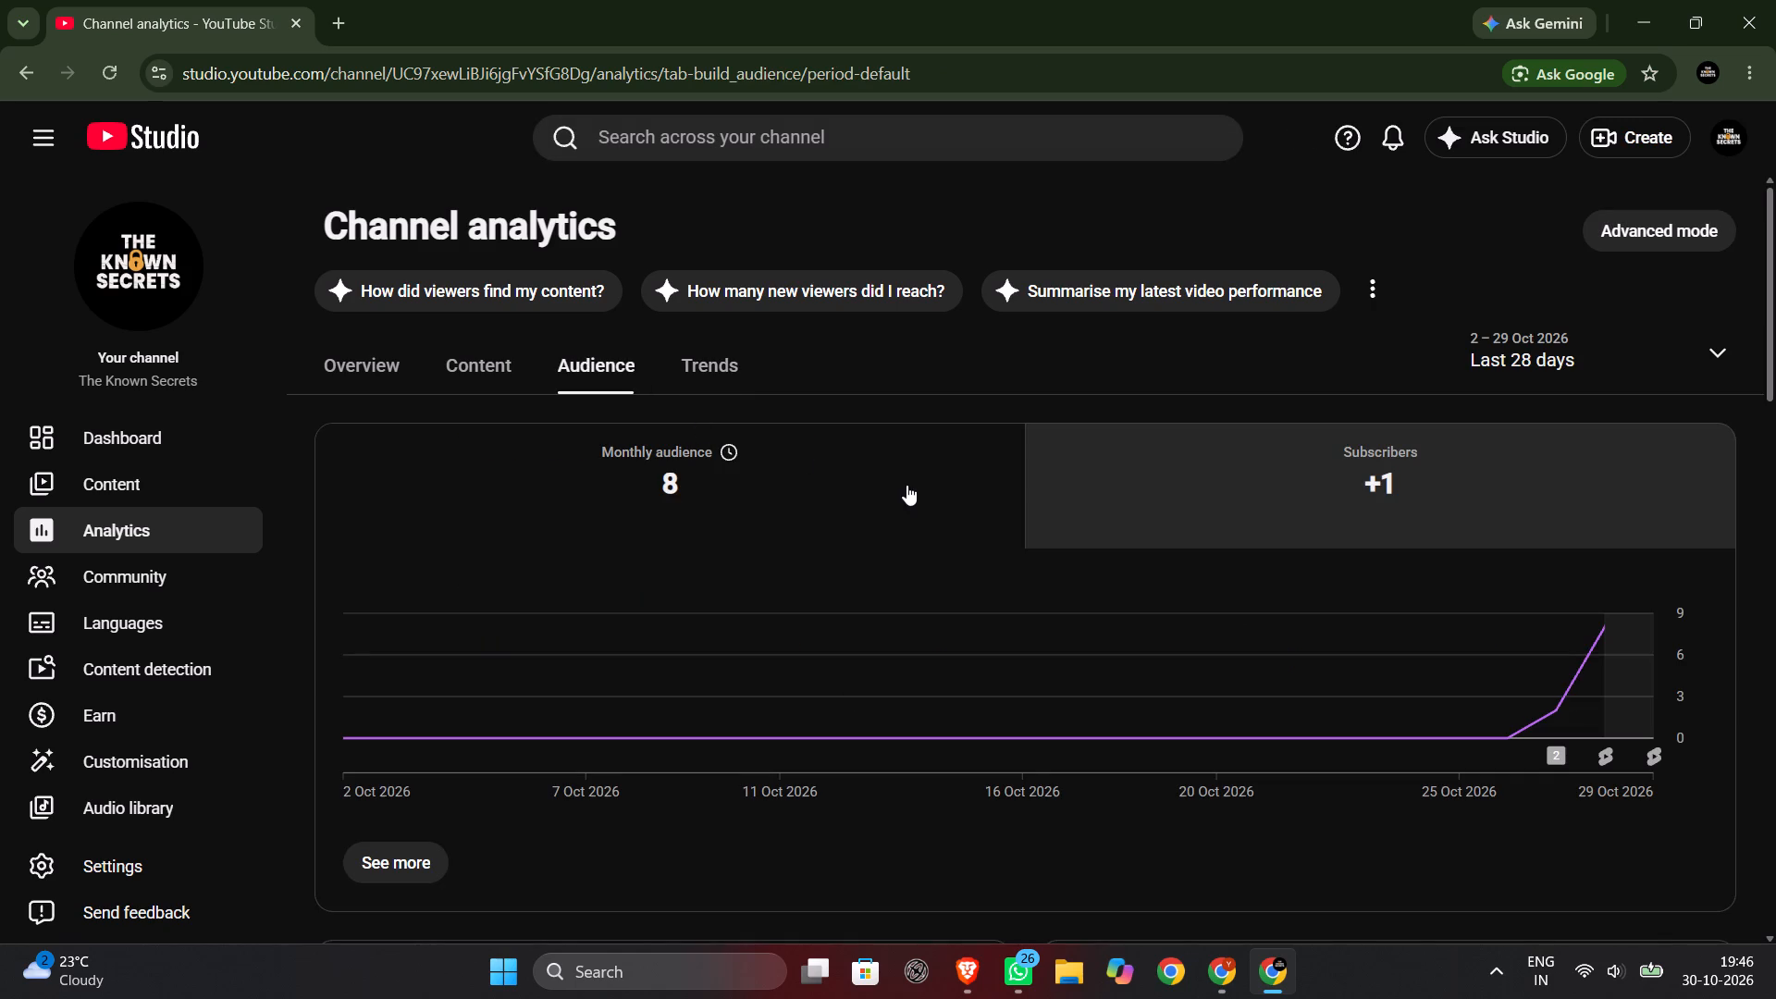
pyautogui.scroll(-2, 906, 504)
pyautogui.scroll(2, 823, 450)
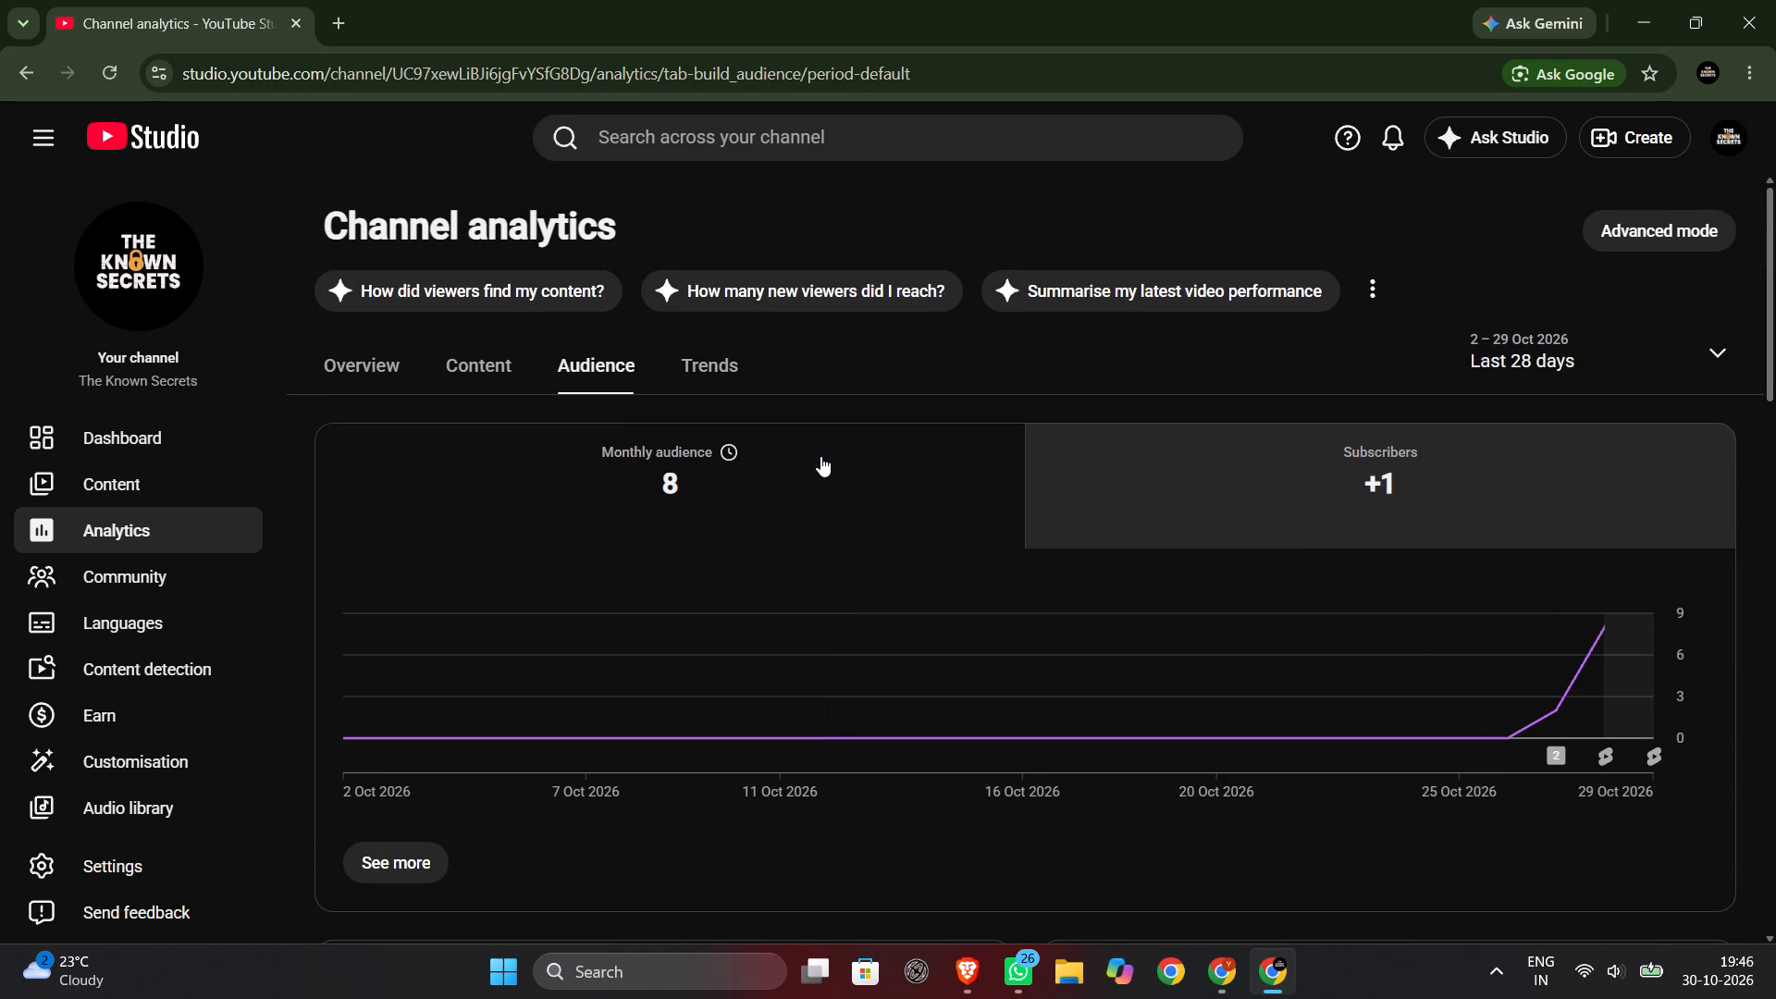
pyautogui.scroll(-2, 820, 461)
pyautogui.scroll(-2, 1013, 508)
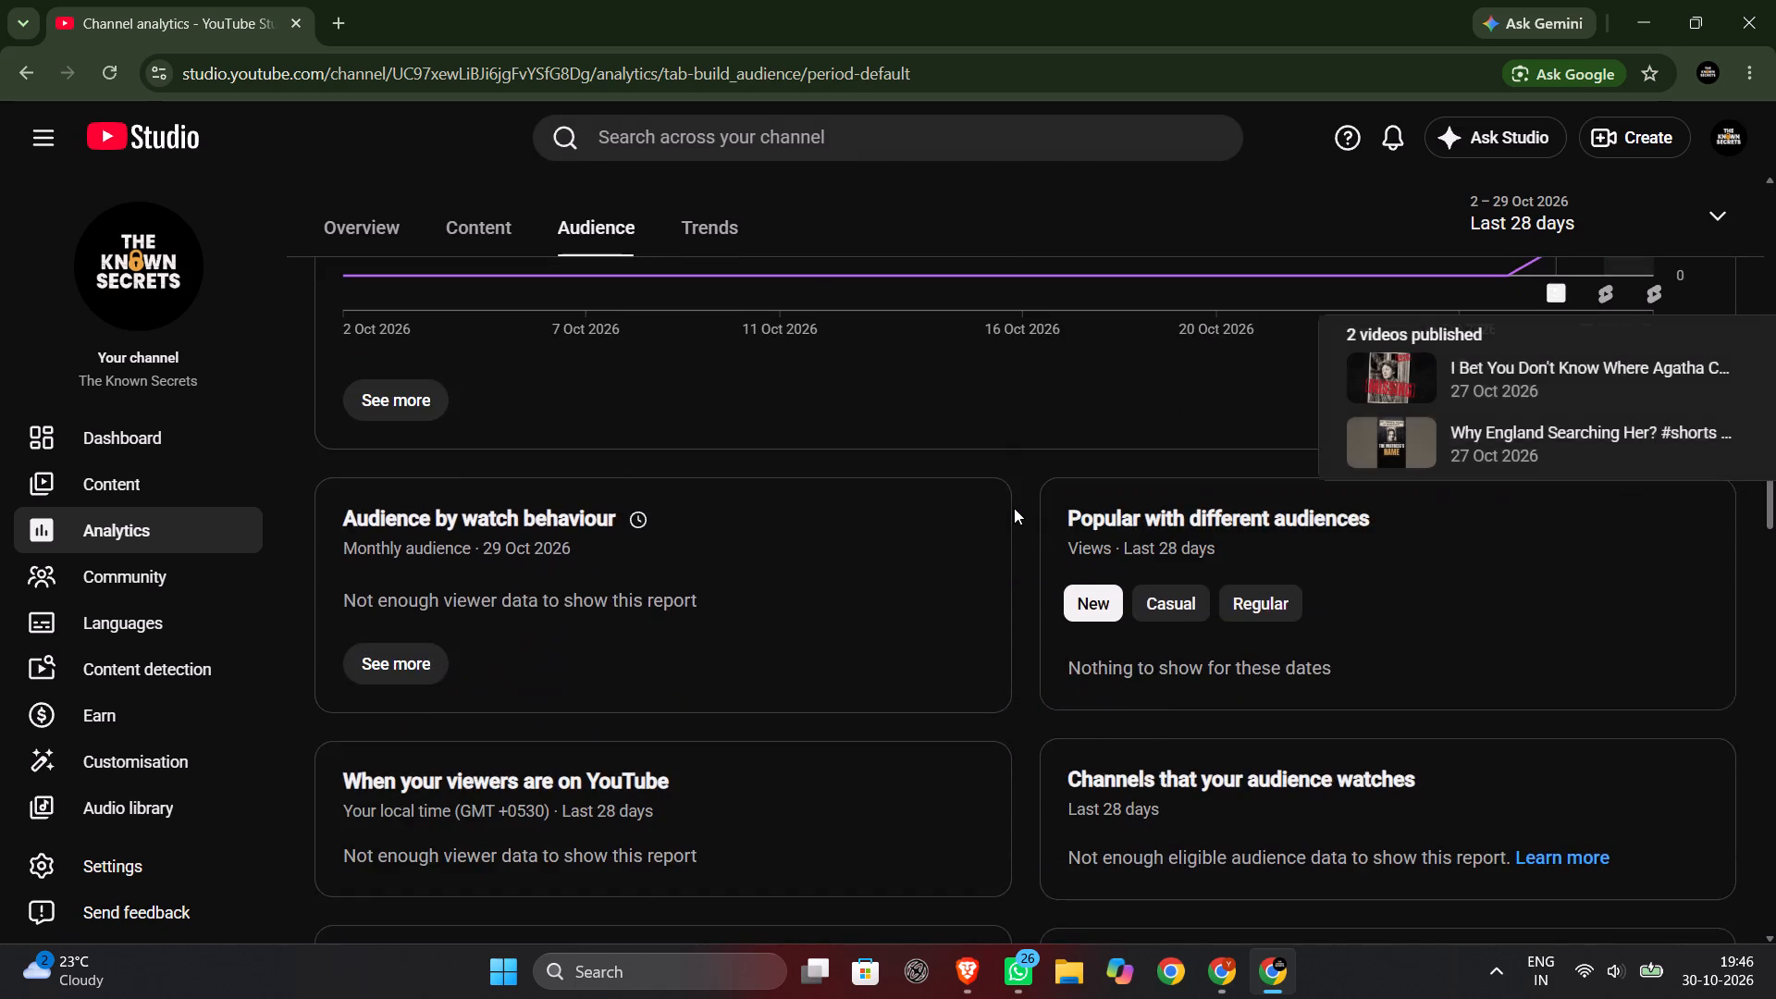
pyautogui.scroll(-2, 1017, 511)
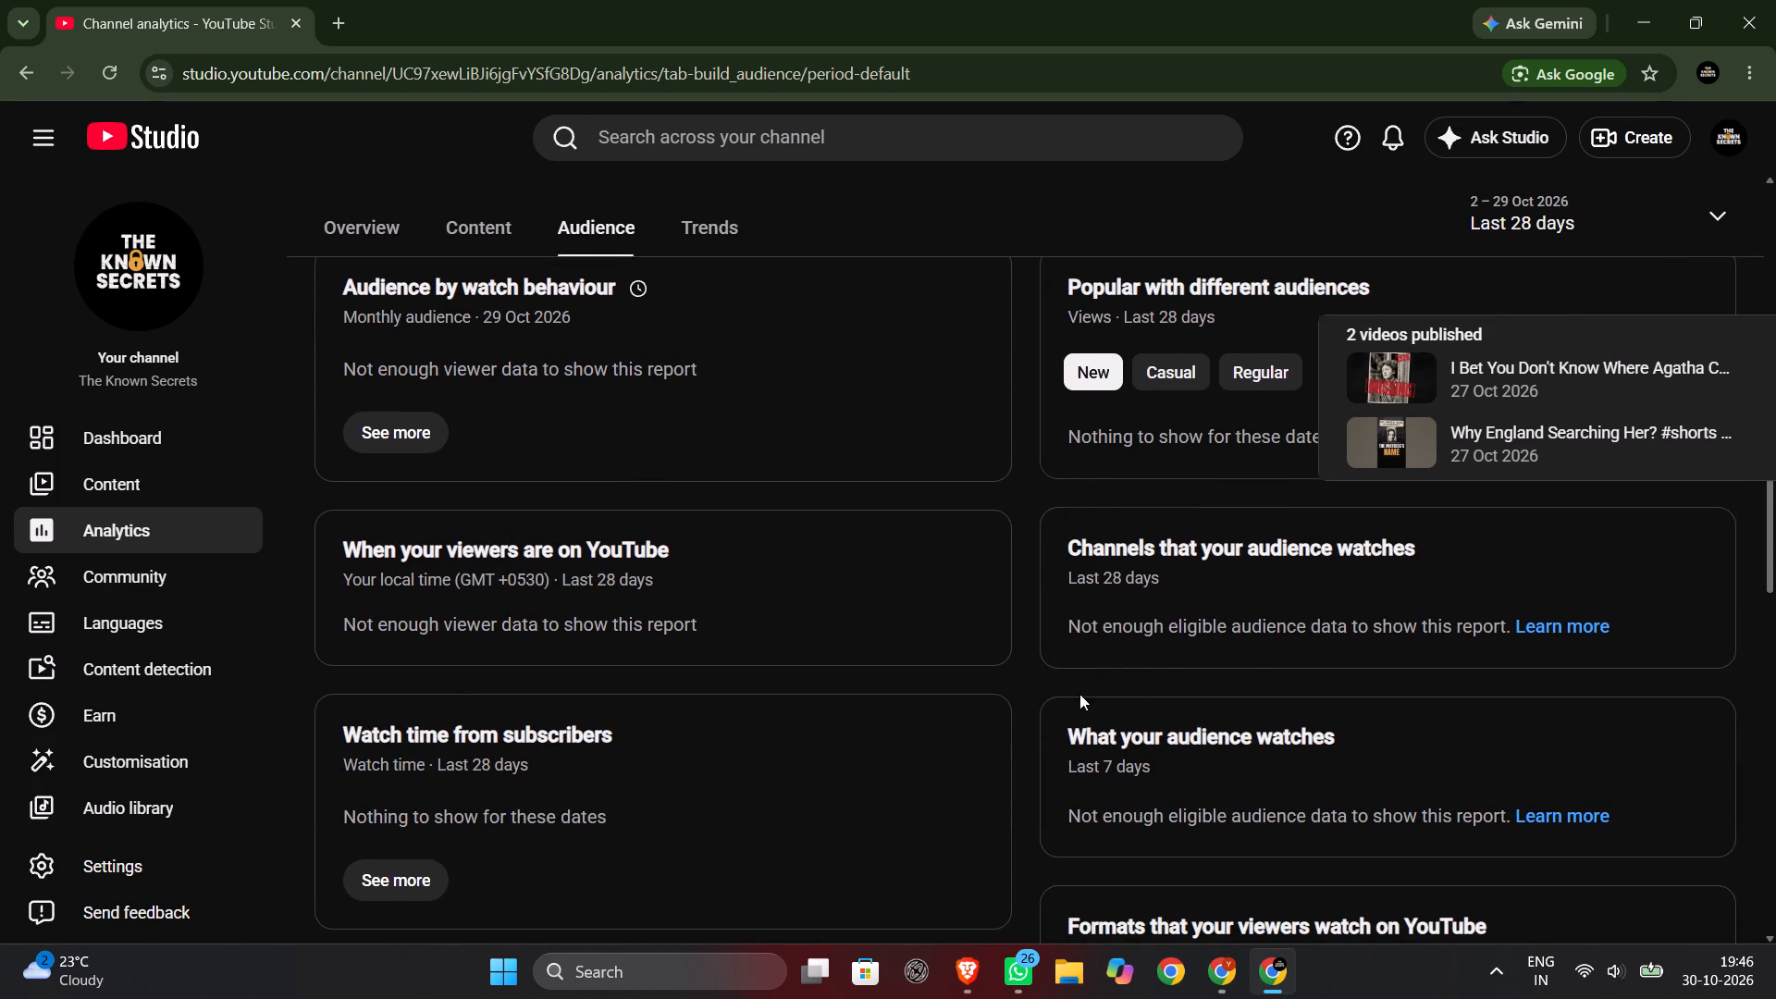
pyautogui.scroll(8, 931, 509)
pyautogui.scroll(-9, 1029, 532)
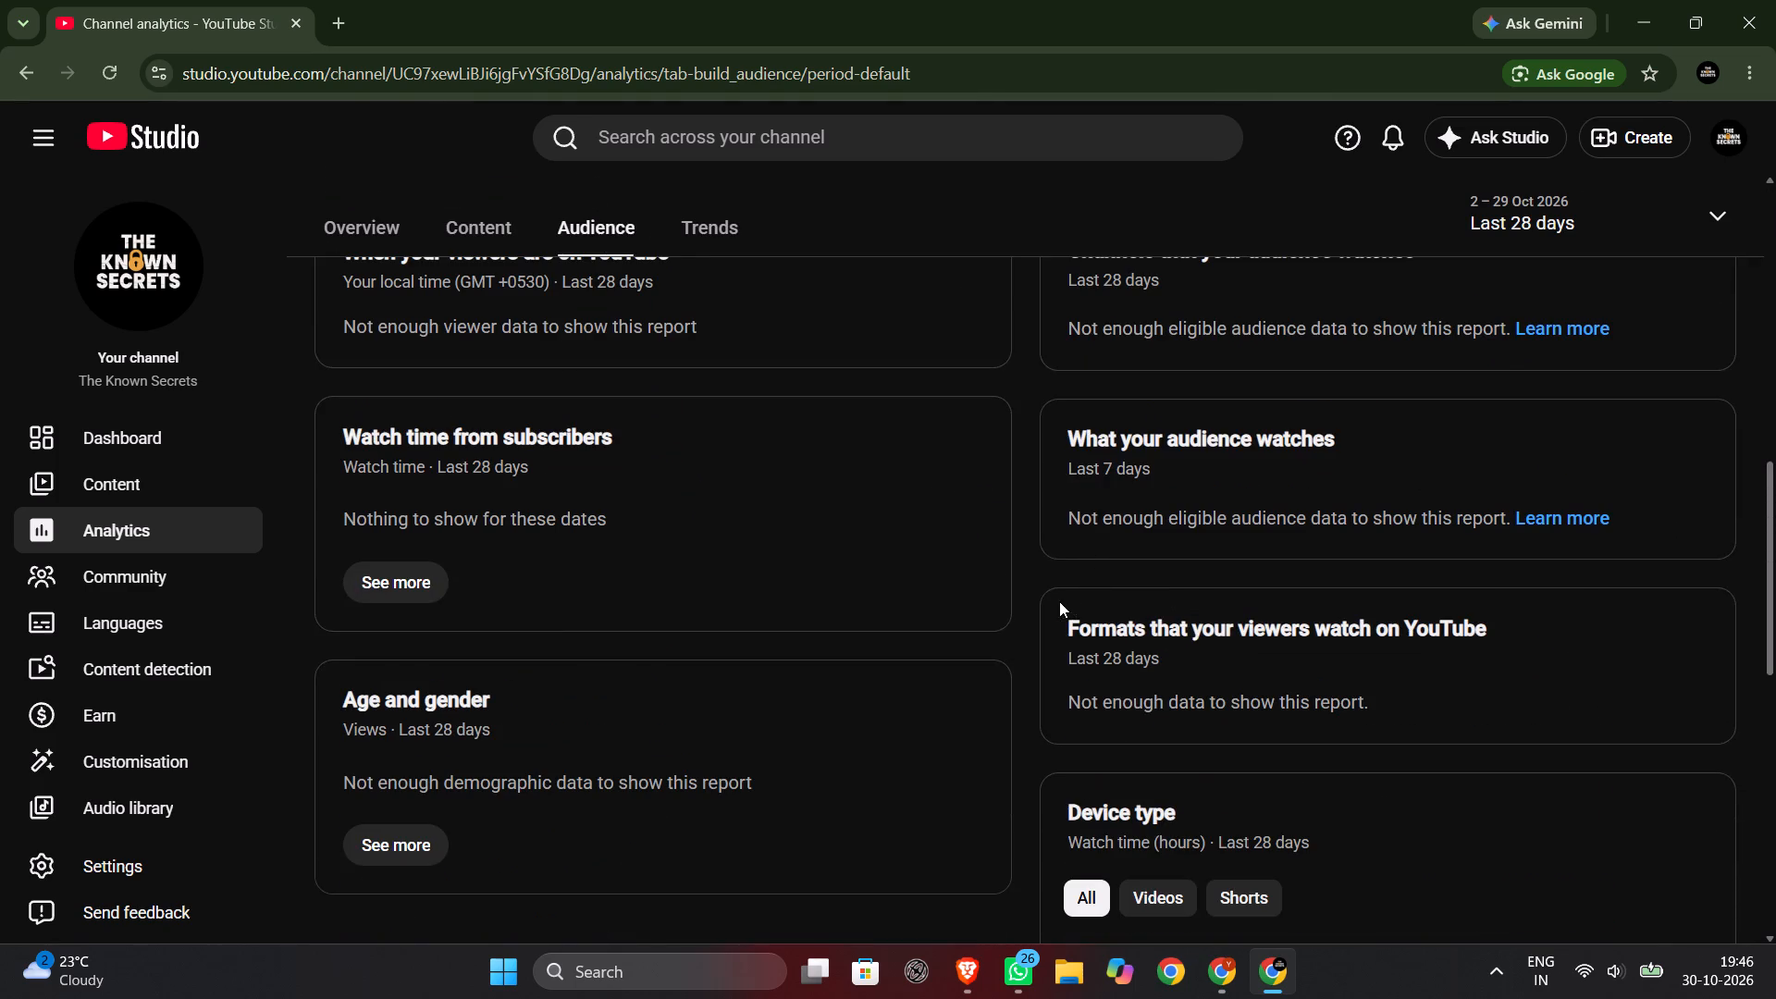
pyautogui.scroll(-3, 1125, 676)
pyautogui.scroll(2, 1126, 677)
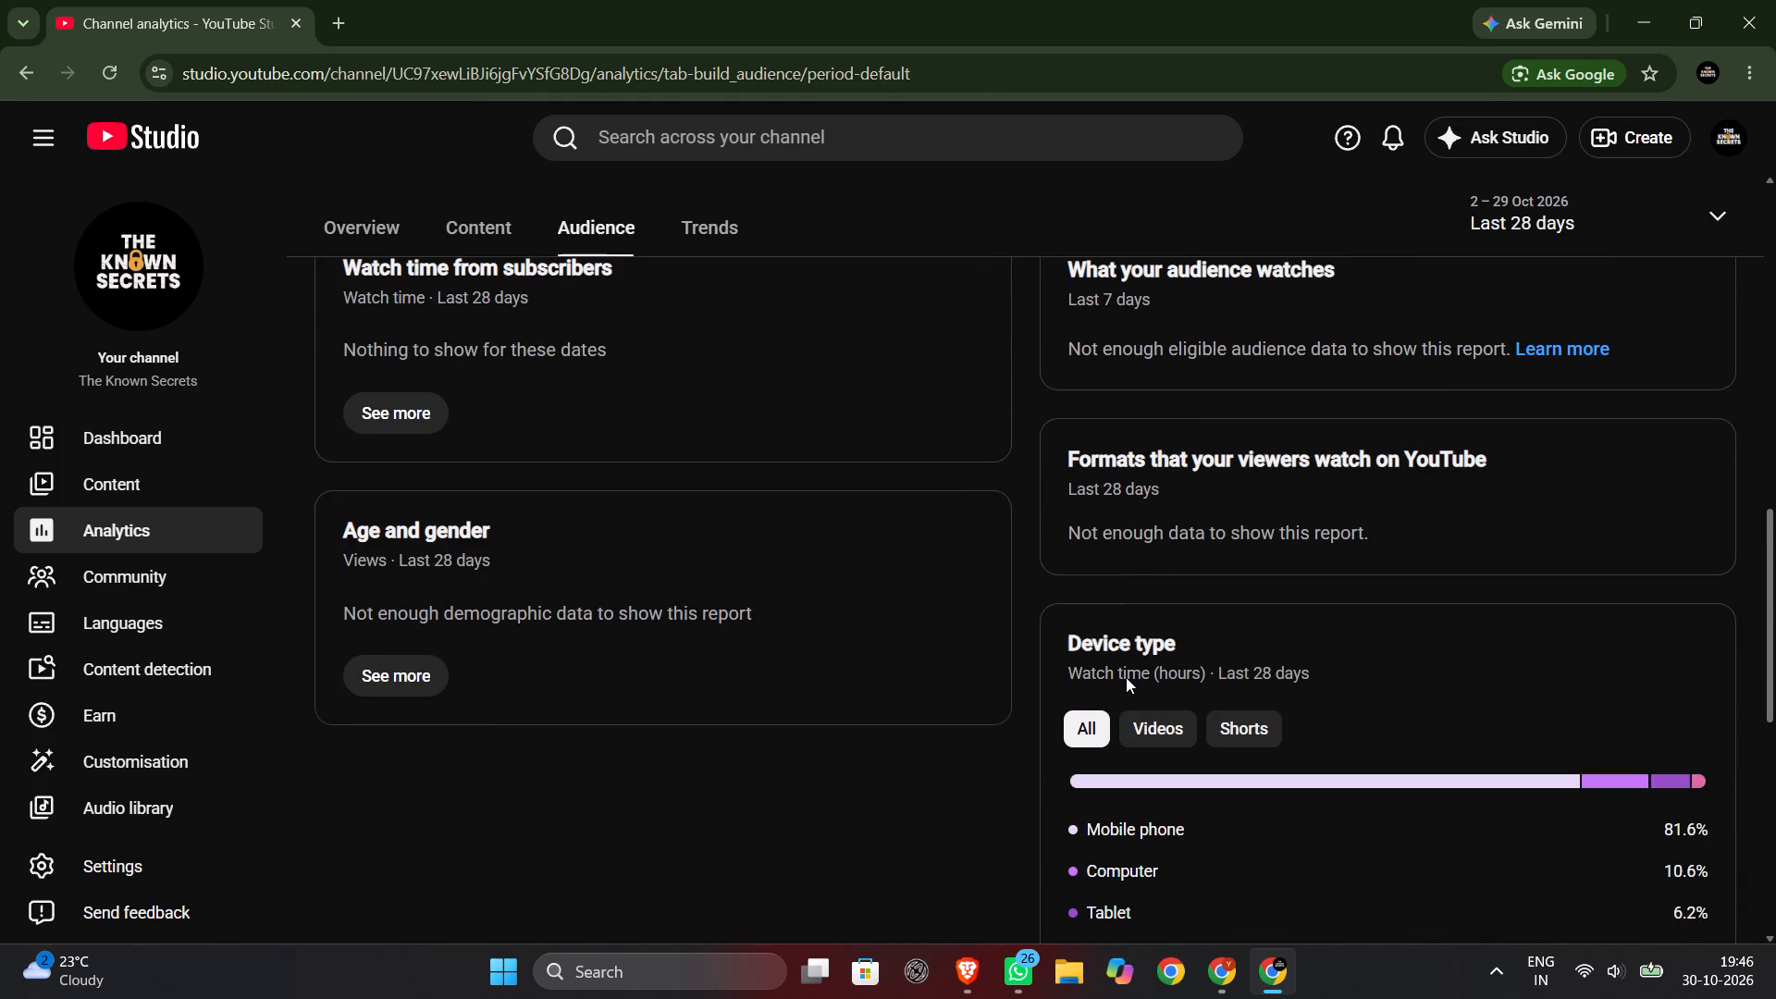
pyautogui.scroll(2, 1126, 673)
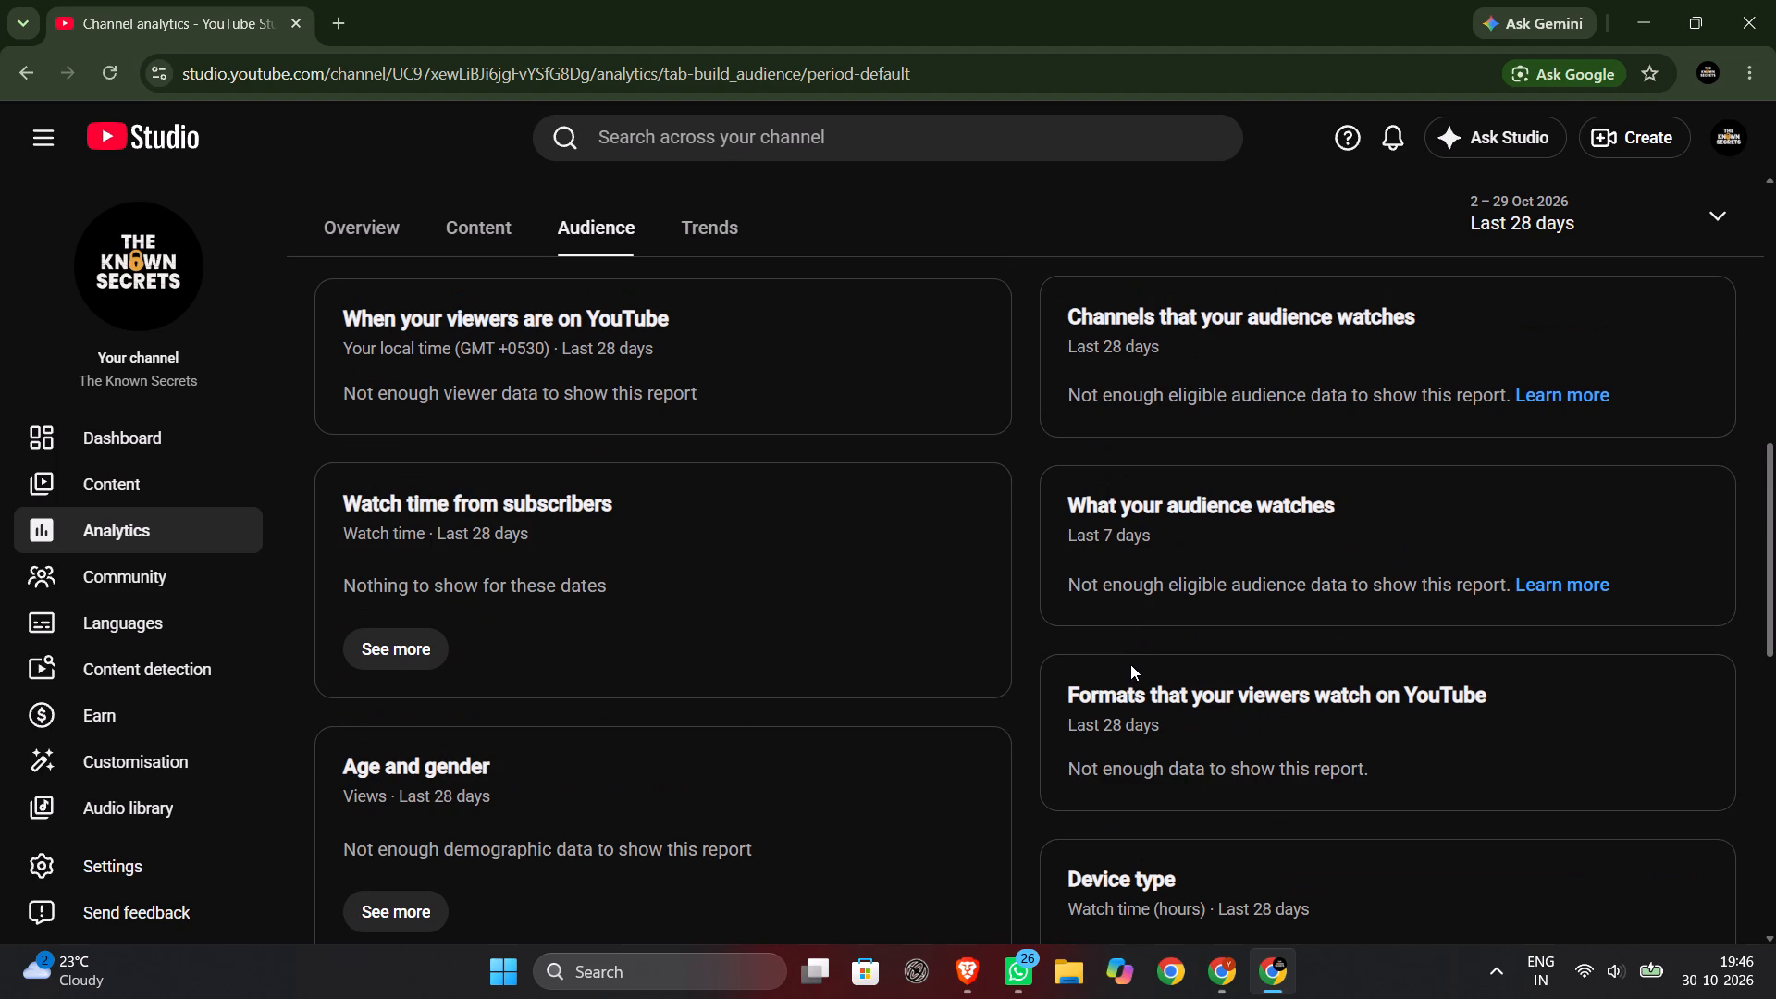
pyautogui.scroll(3, 1129, 660)
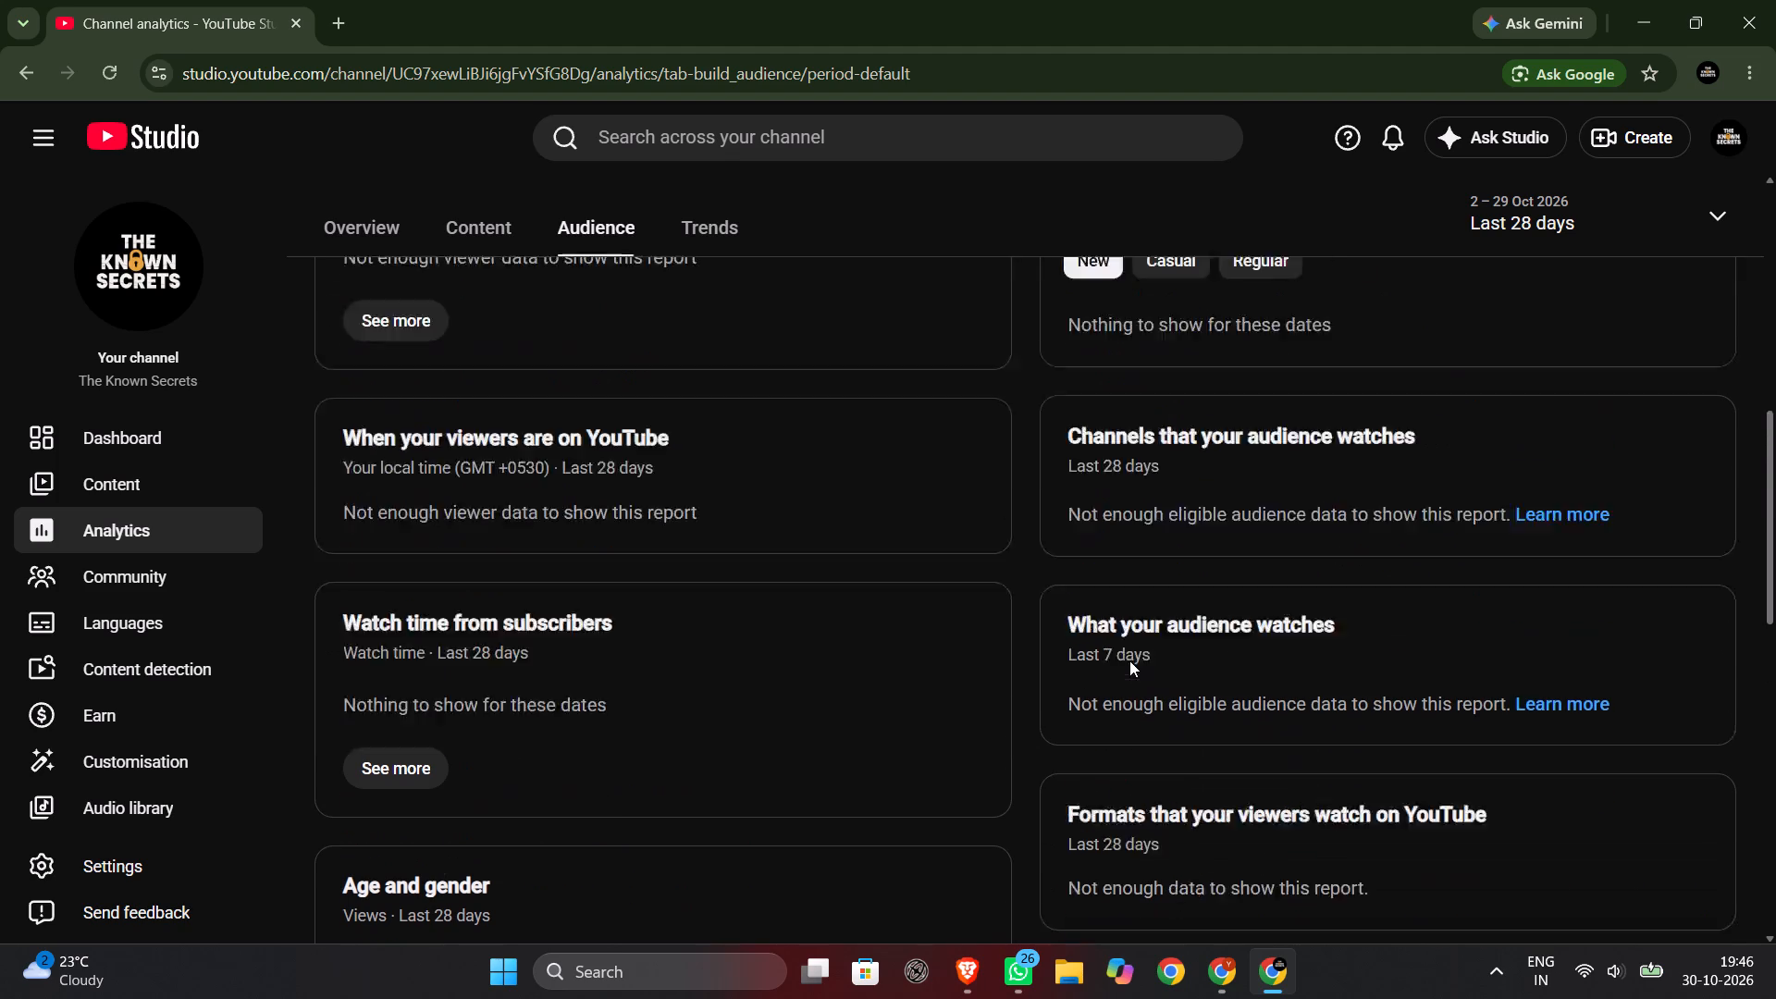
pyautogui.scroll(5, 630, 521)
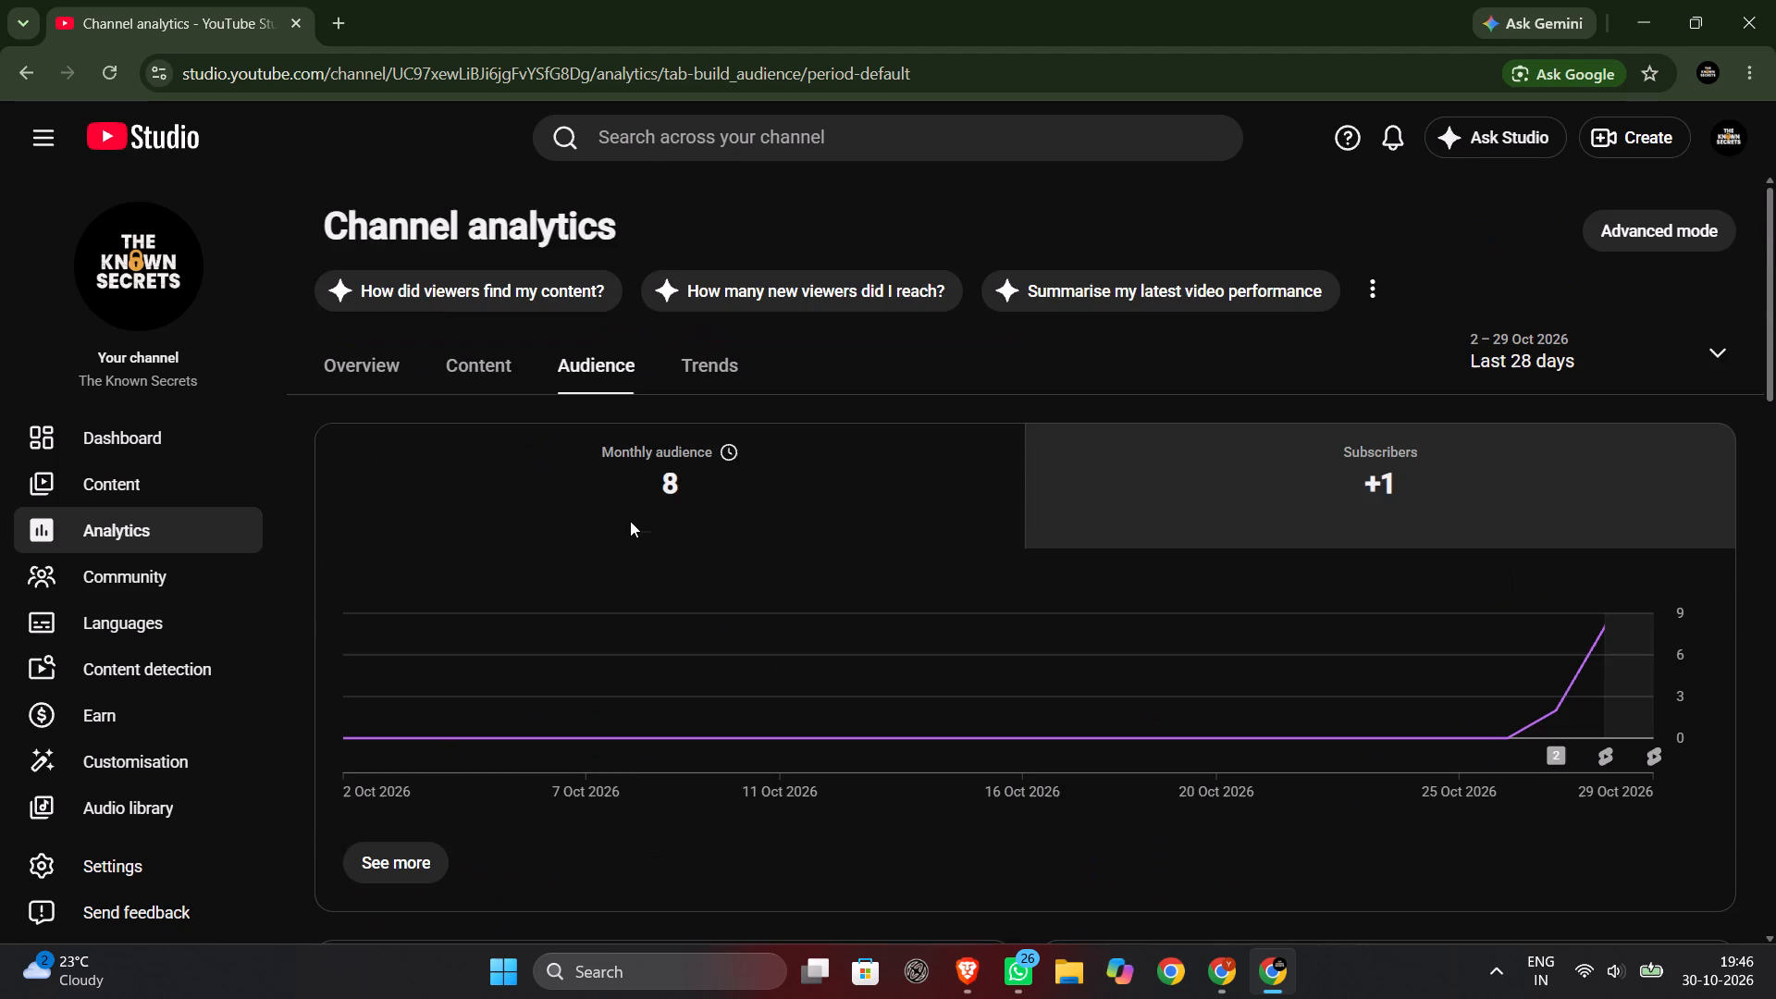
# Review the channel's content lists, checking visibility, dates, views and comments for the long video and the Shorts.
pyautogui.scroll(6, 630, 521)
pyautogui.click(143, 426)
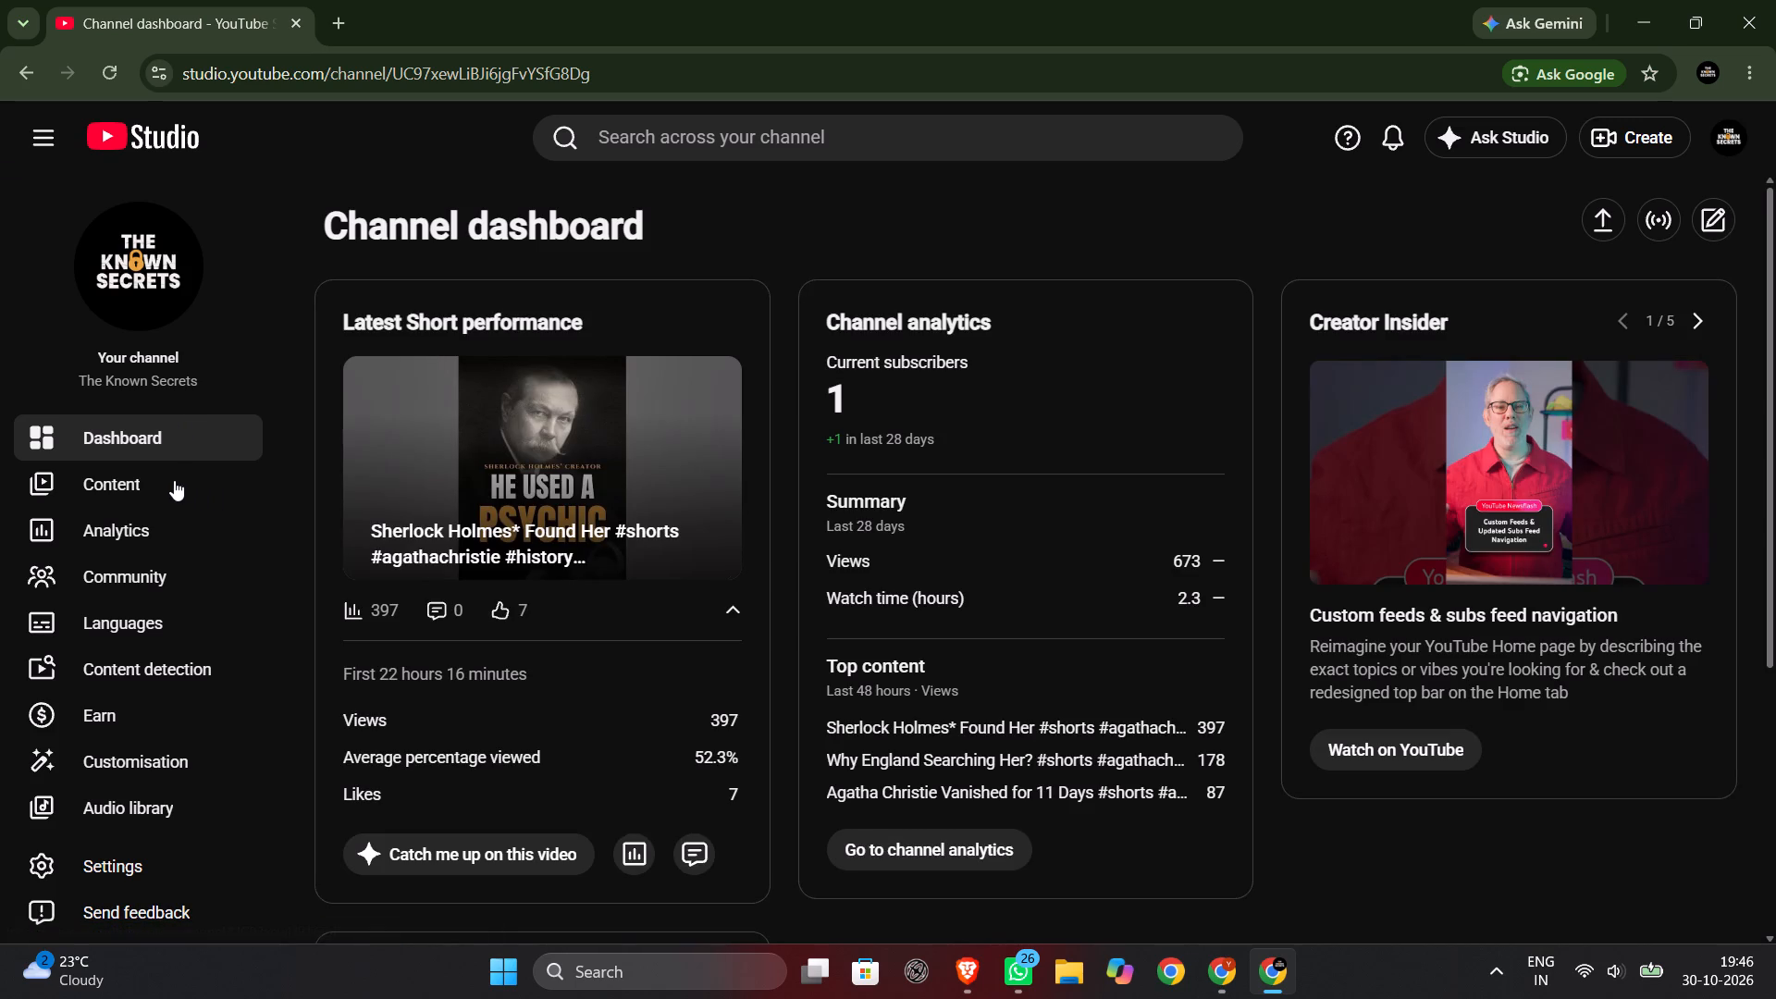
pyautogui.click(174, 480)
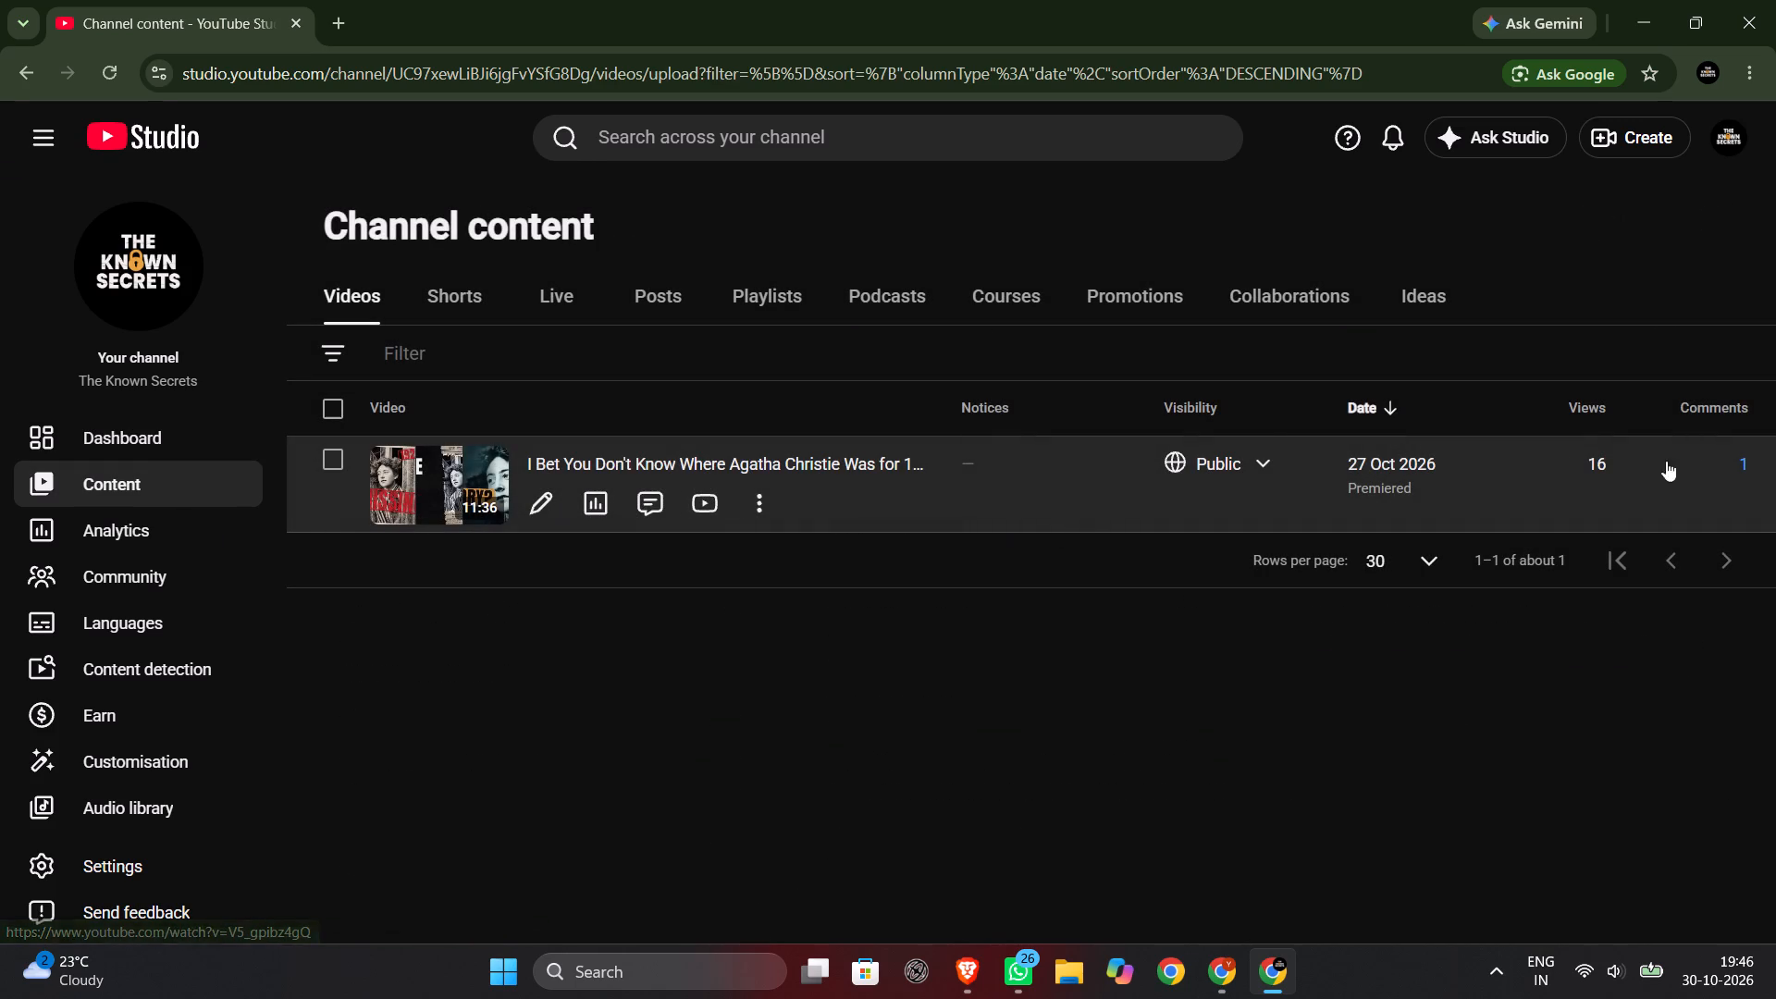
pyautogui.click(454, 280)
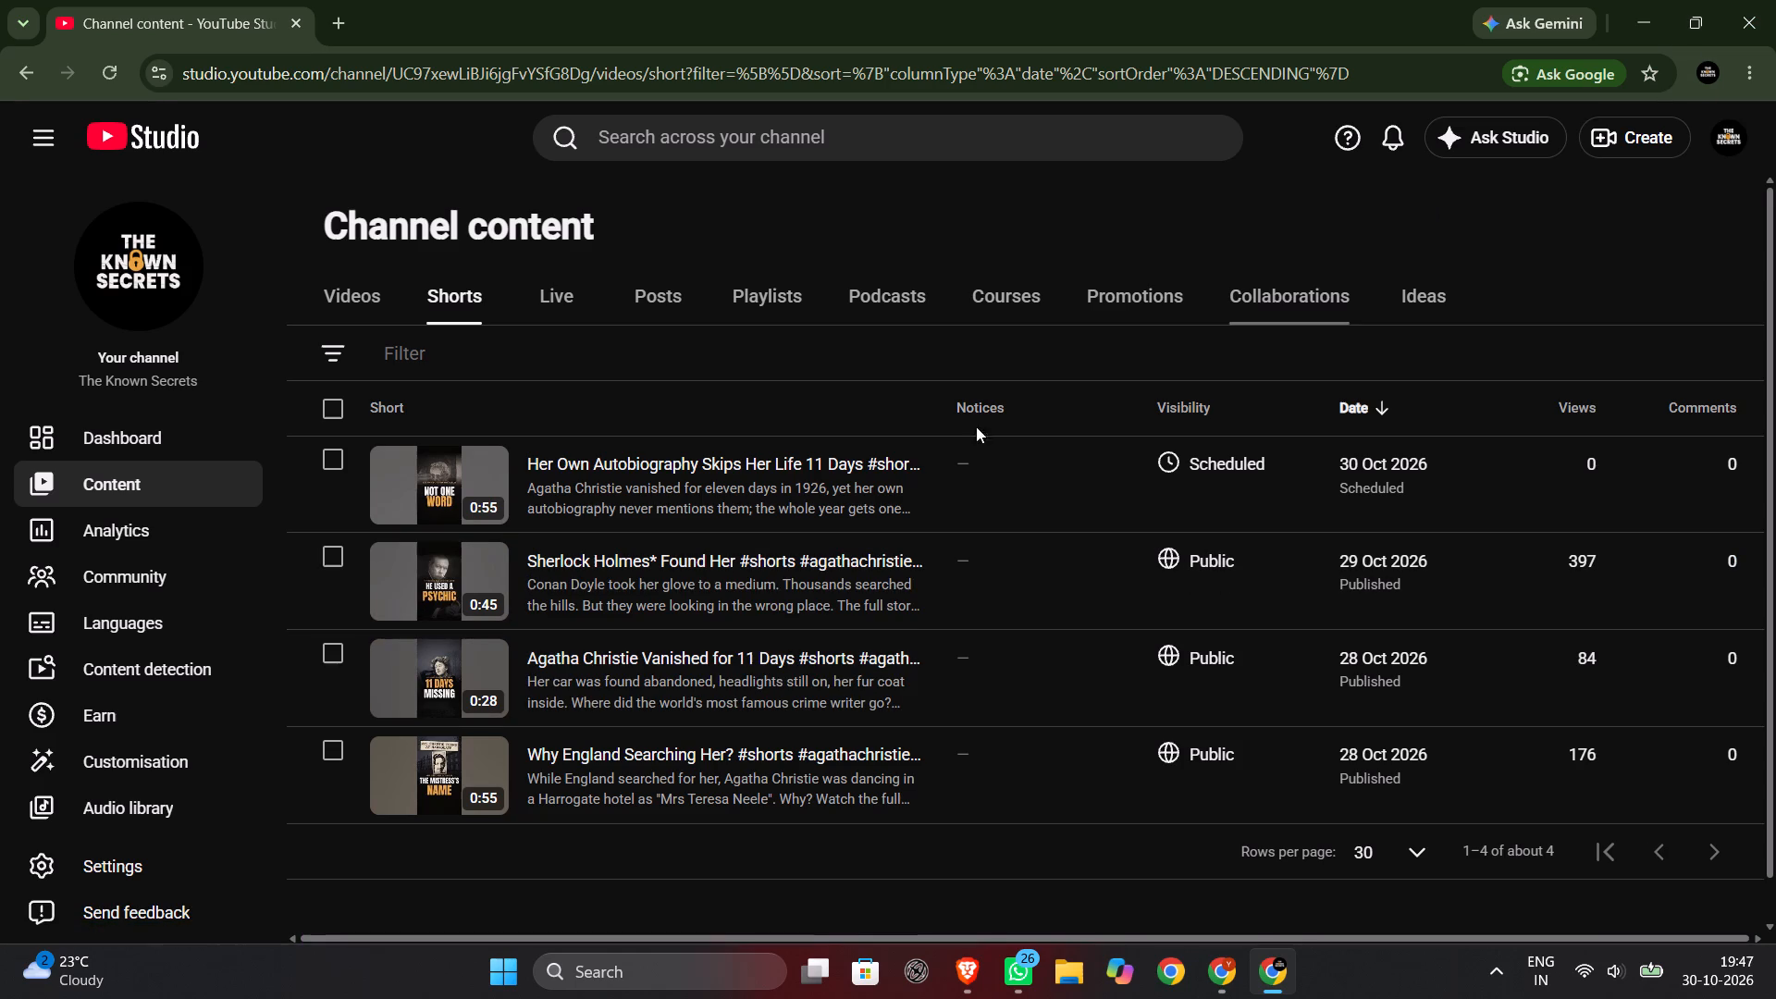
# Review the channel's video languages and examine the subtitle and translation status of the "Her Own Autobiography Skips Her Life 11 Days" Short.
pyautogui.click(127, 432)
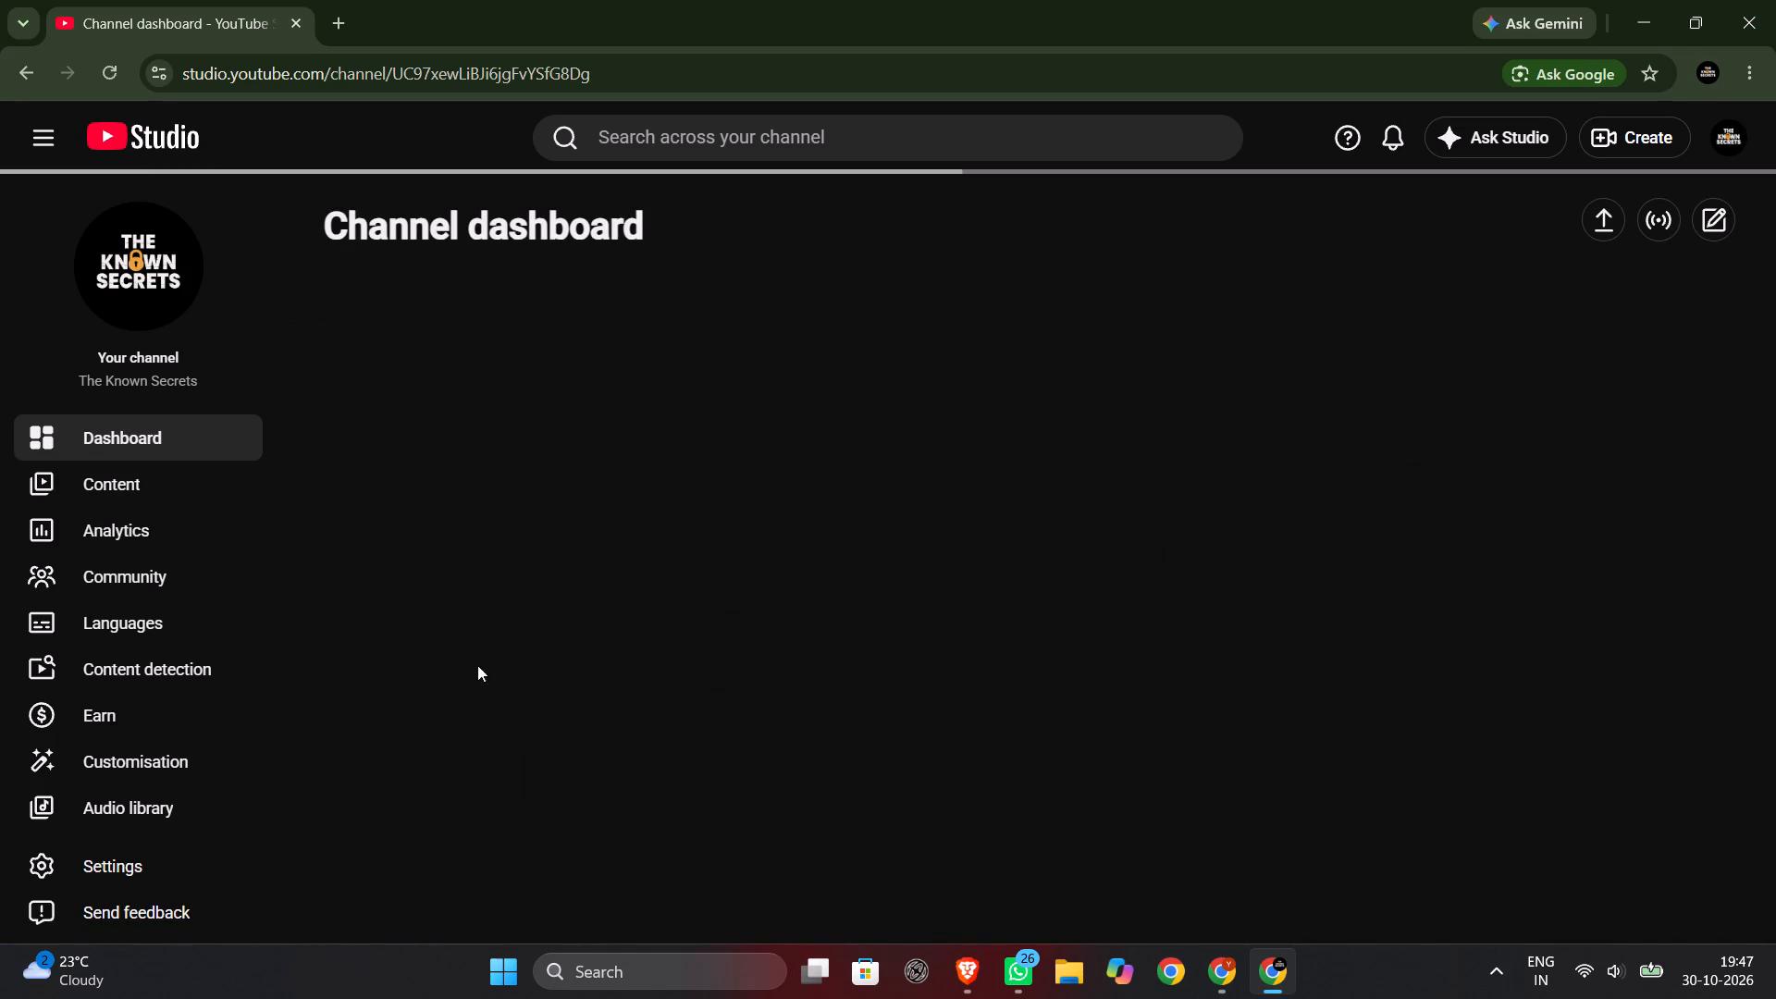
pyautogui.click(112, 628)
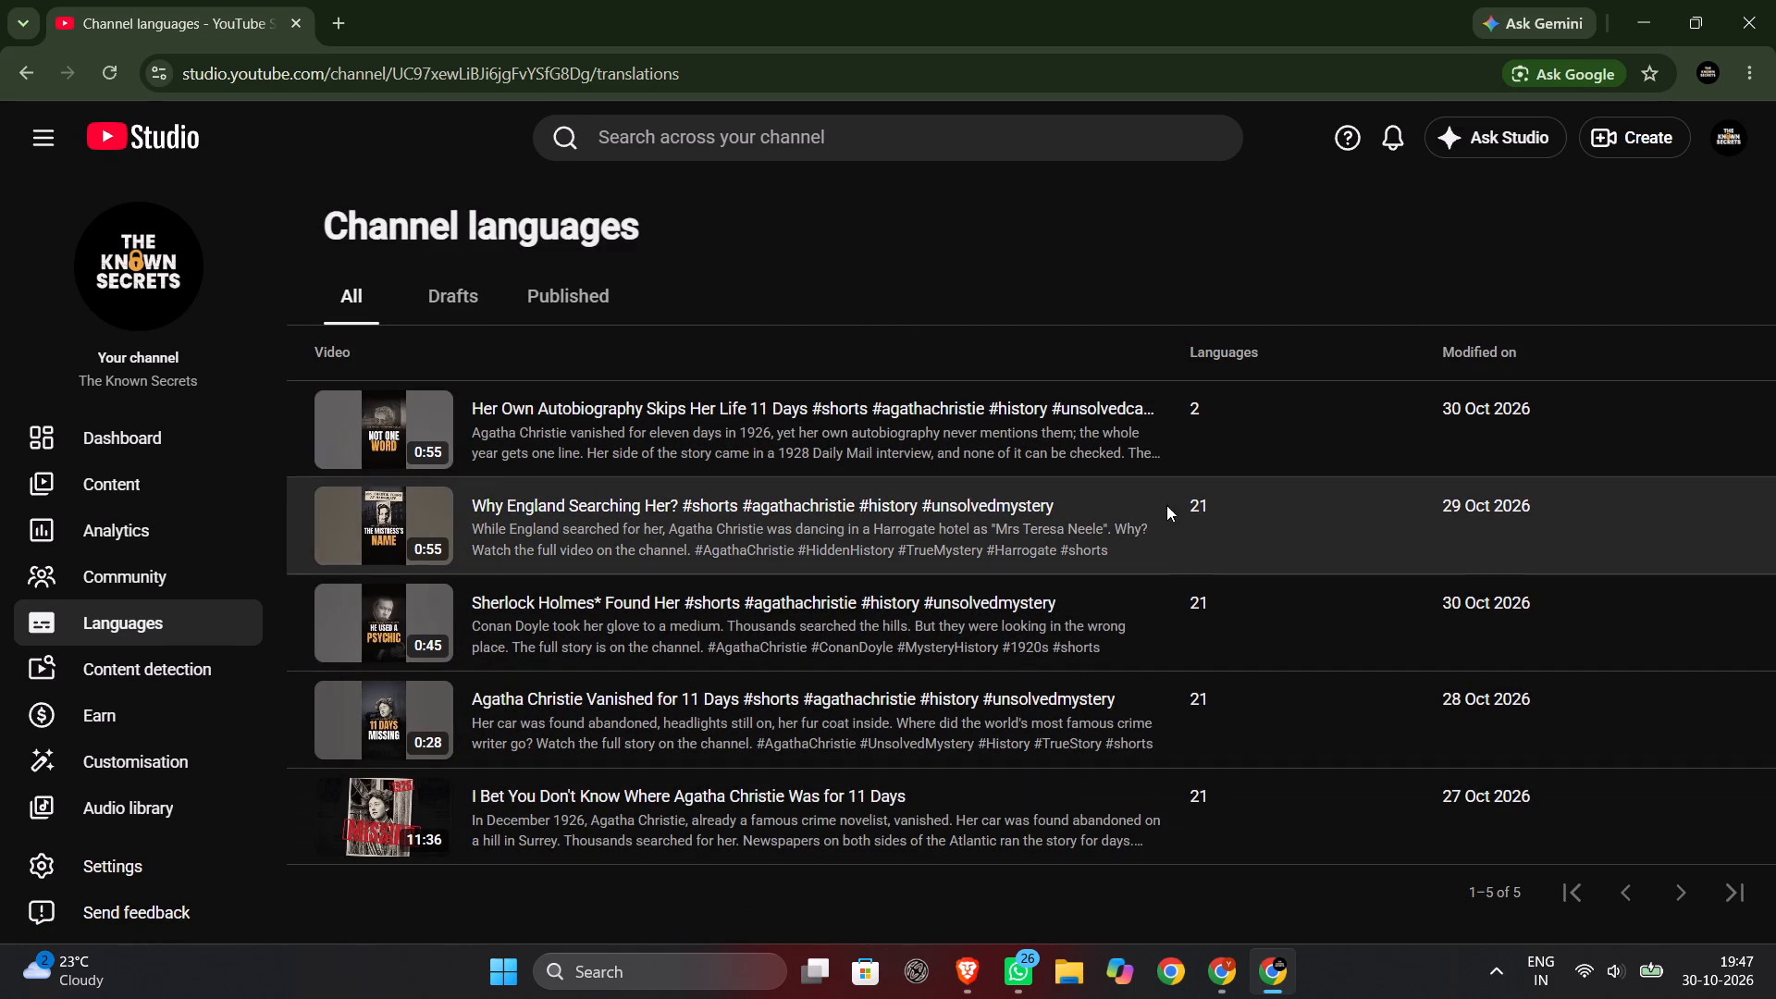
pyautogui.click(1251, 396)
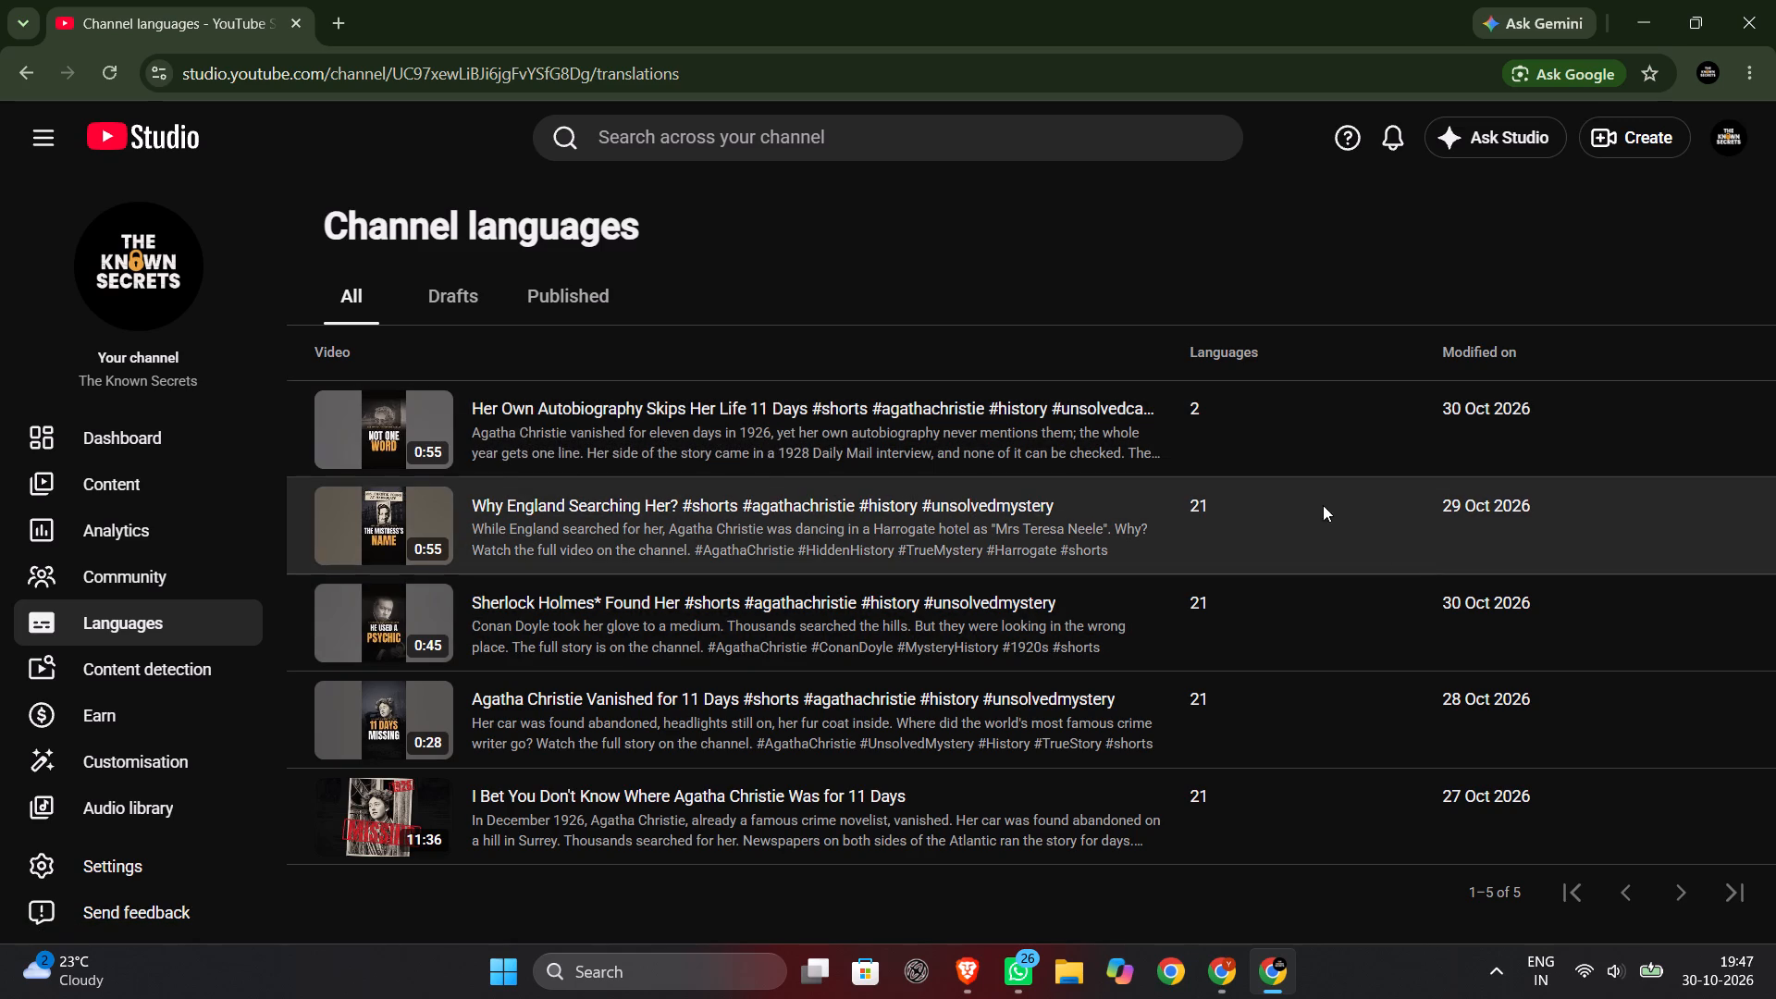
pyautogui.click(372, 437)
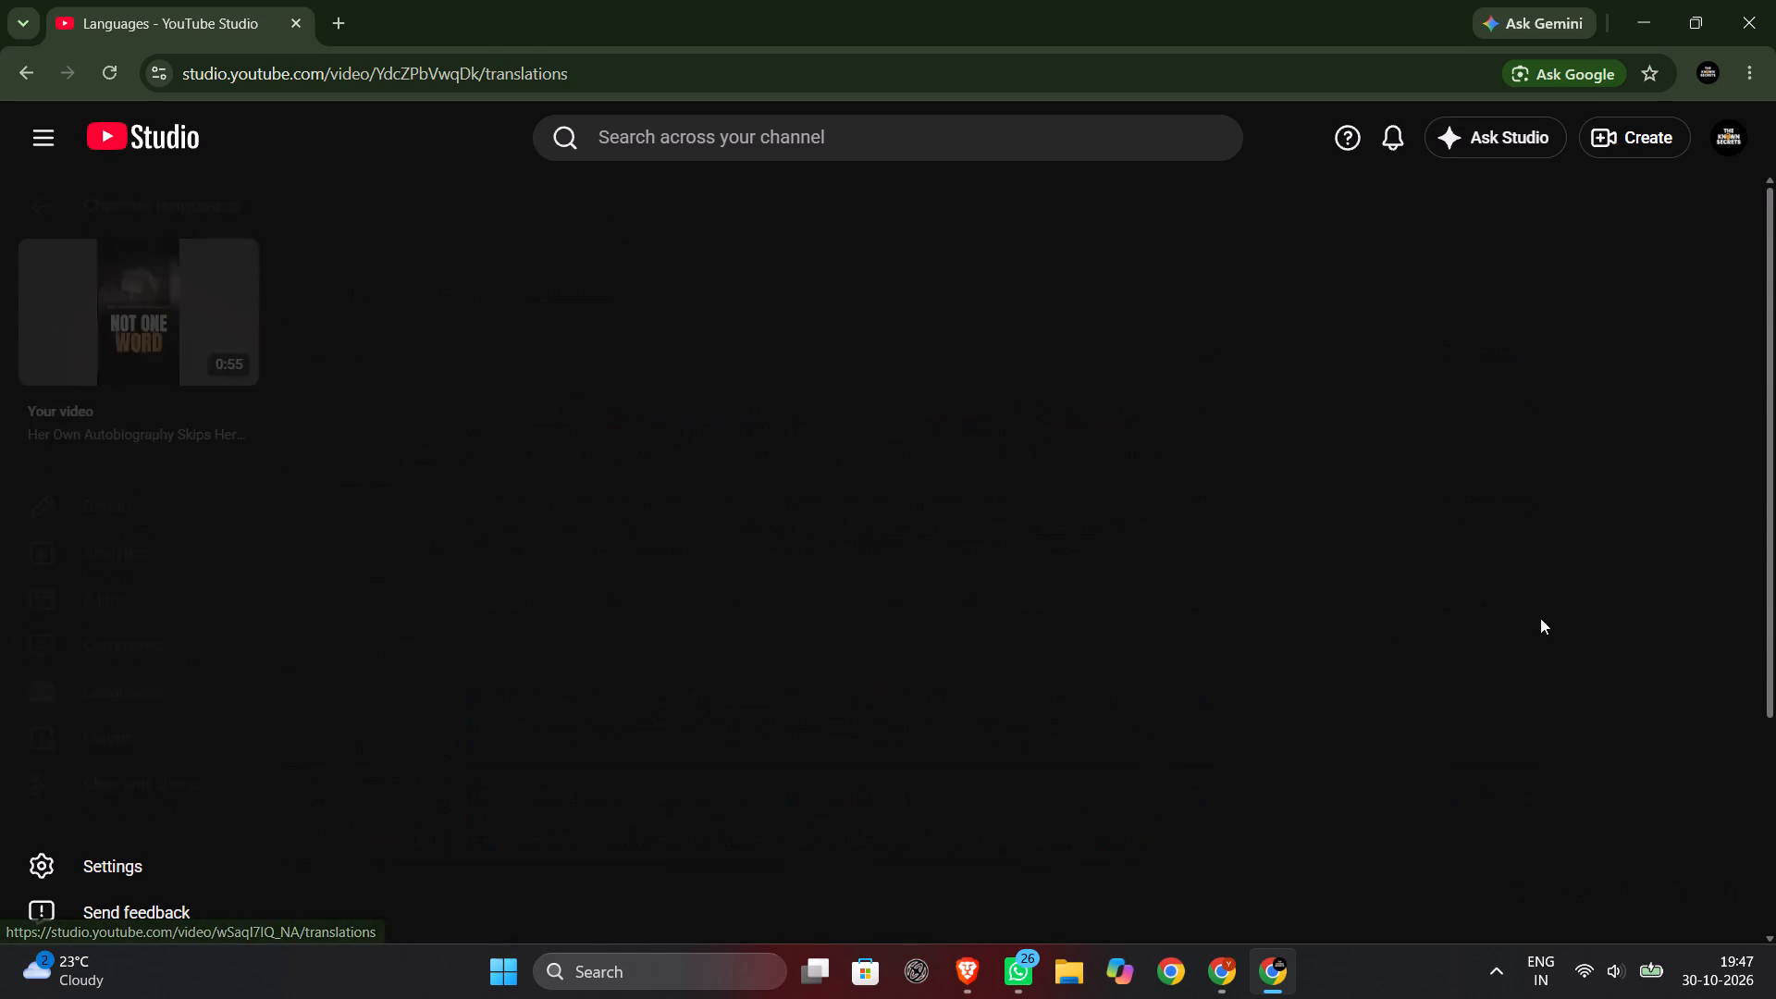
pyautogui.click(117, 302)
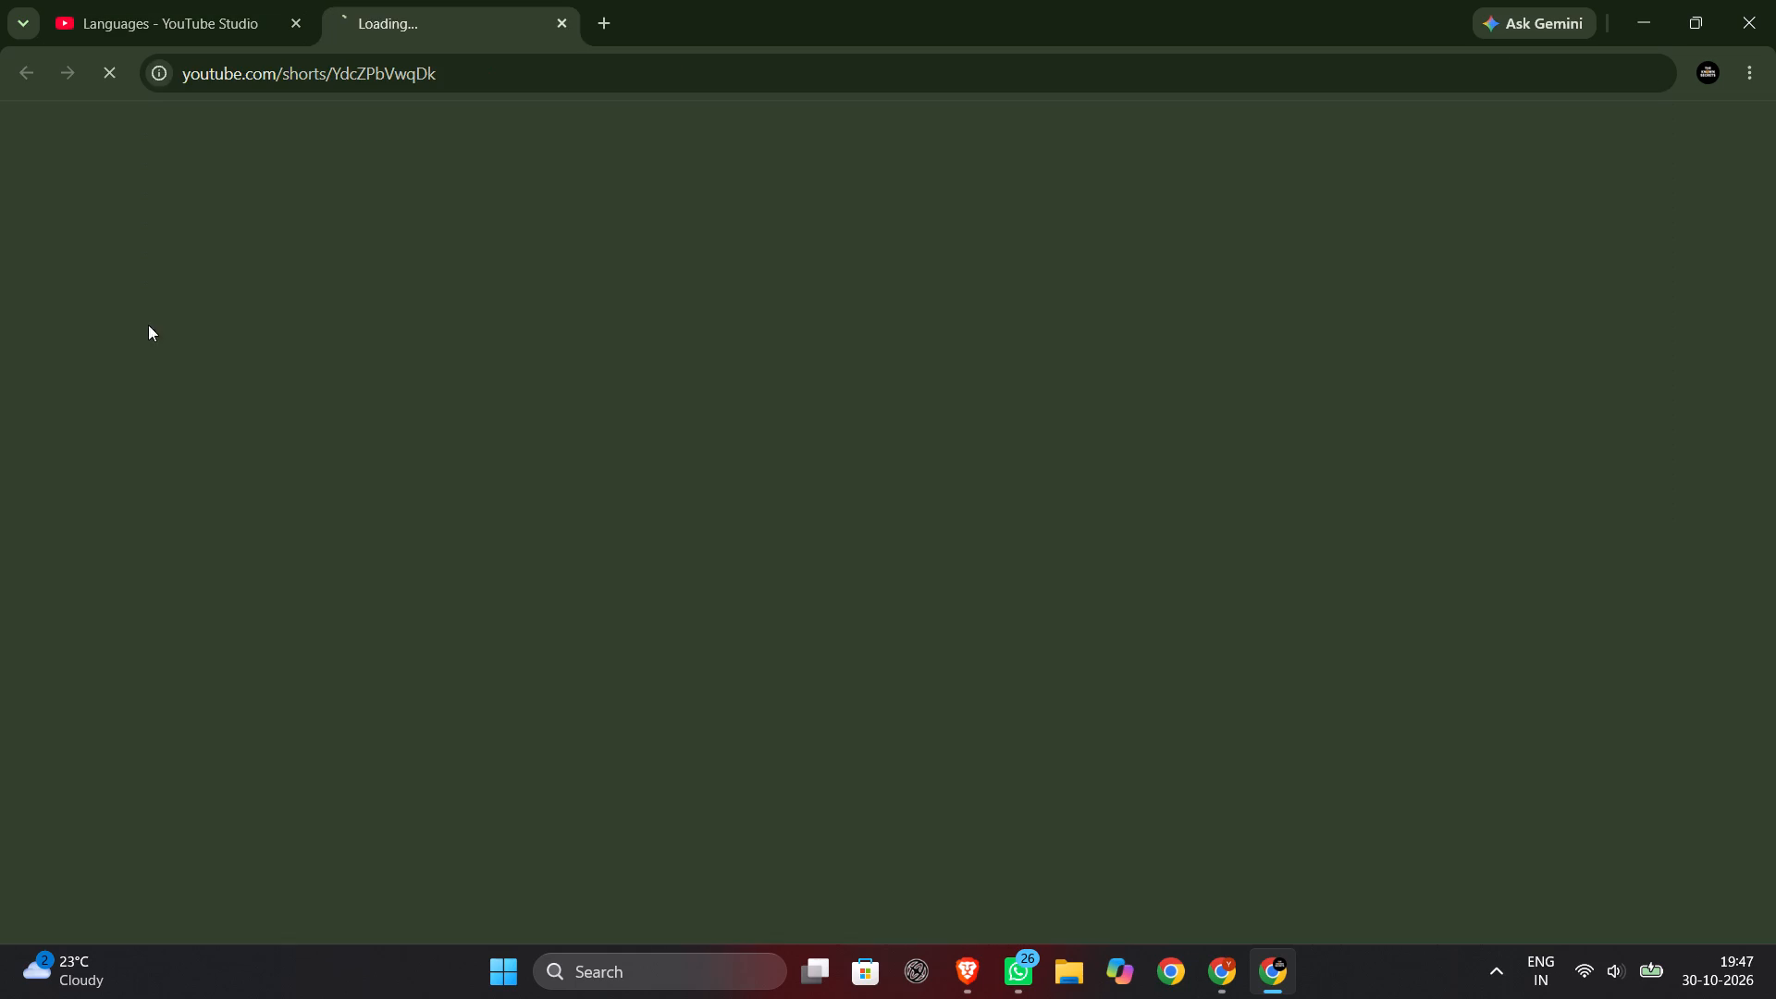
pyautogui.click(566, 28)
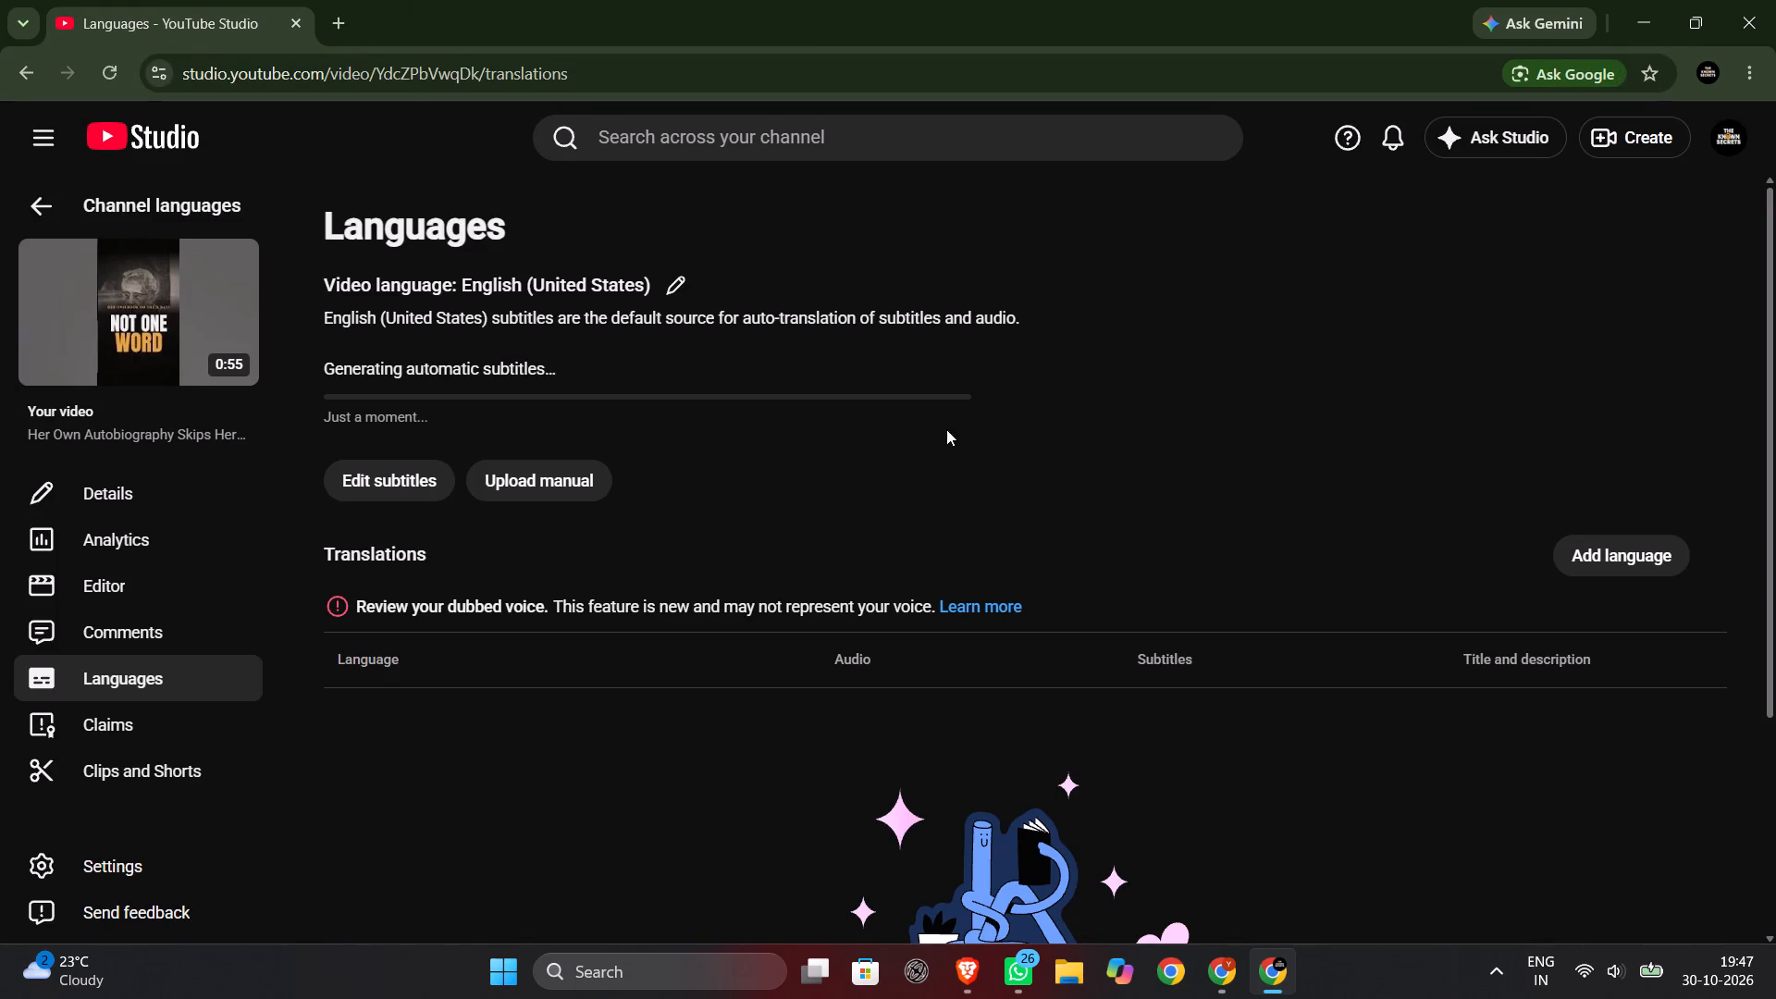
pyautogui.scroll(-2, 595, 579)
# Open that Short's video details, play the first few seconds of its preview and pause it.
pyautogui.click(122, 501)
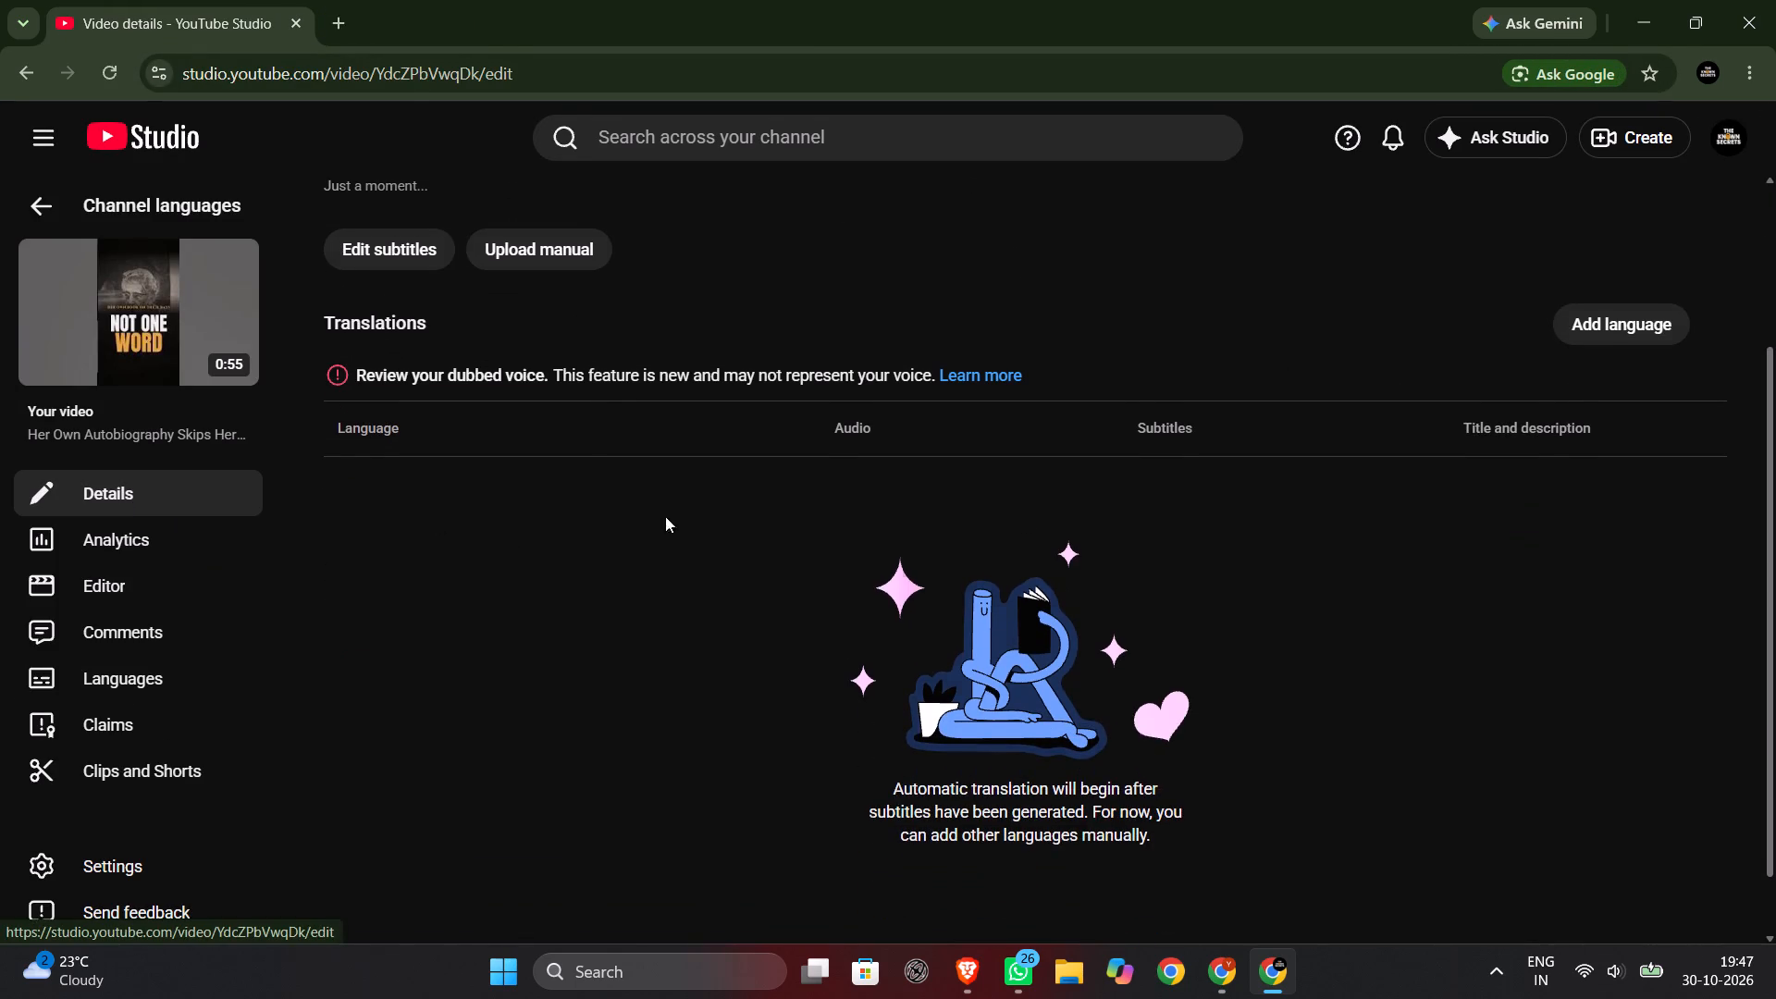
pyautogui.click(1343, 379)
pyautogui.scroll(2, 1351, 452)
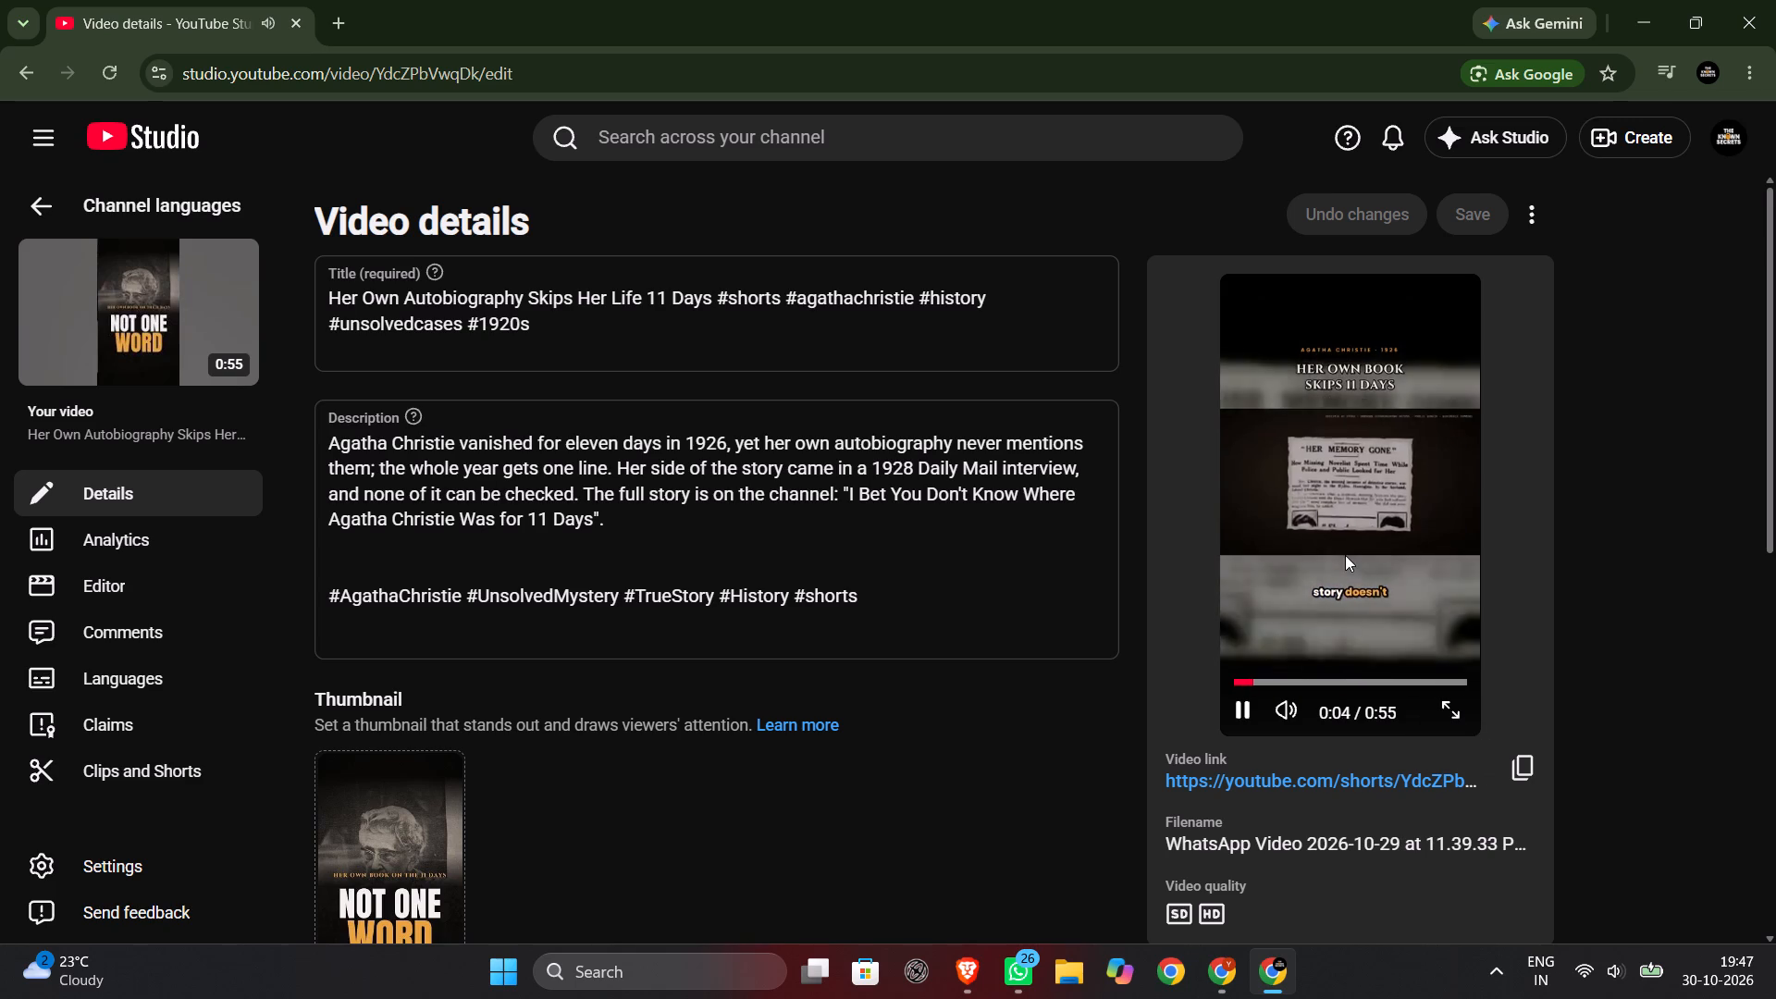
pyautogui.click(1345, 555)
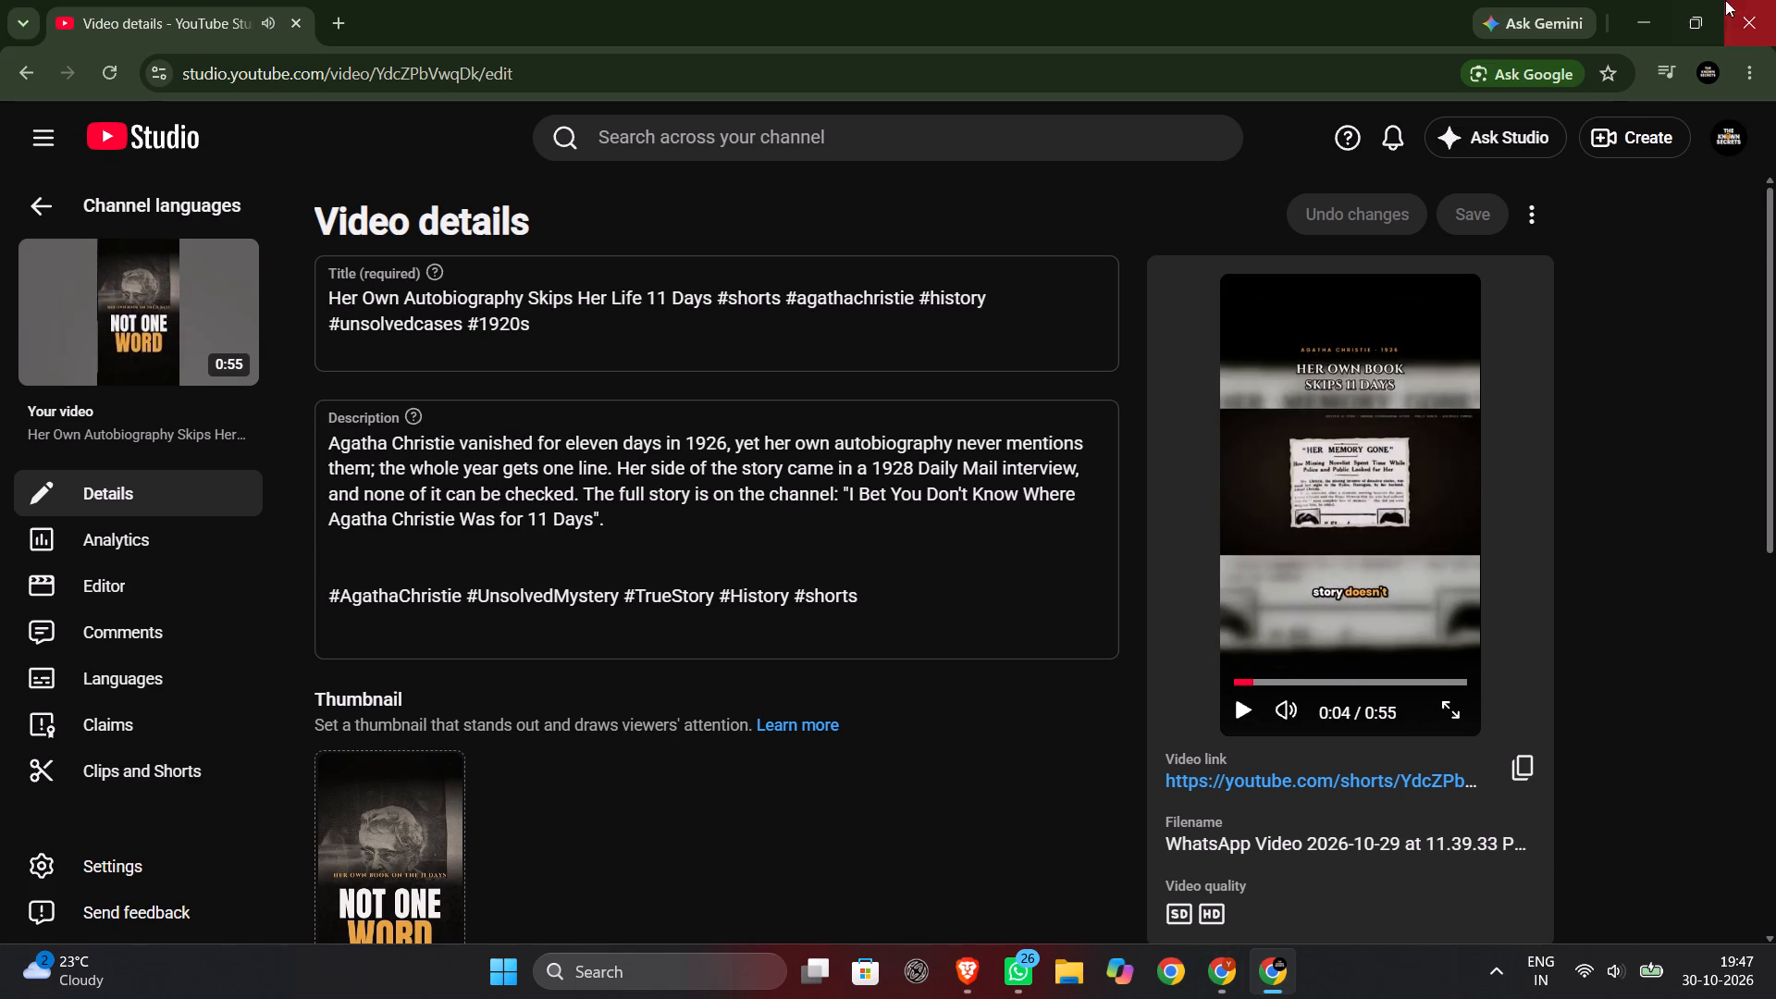